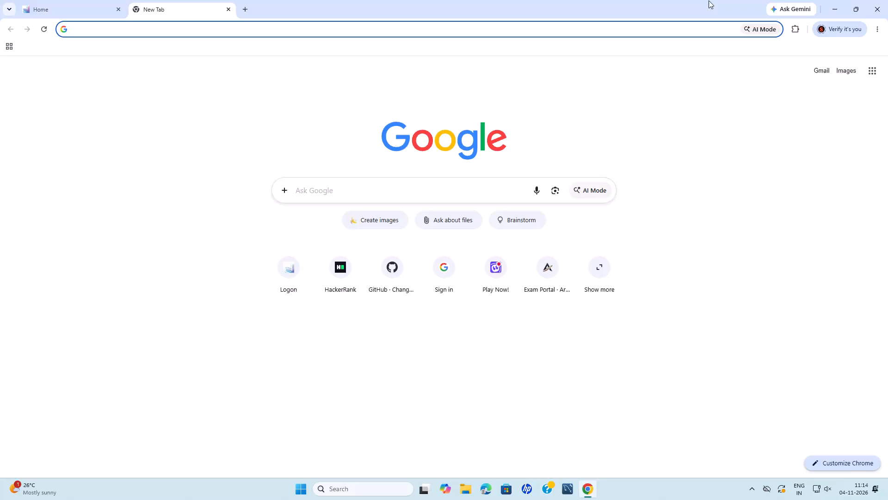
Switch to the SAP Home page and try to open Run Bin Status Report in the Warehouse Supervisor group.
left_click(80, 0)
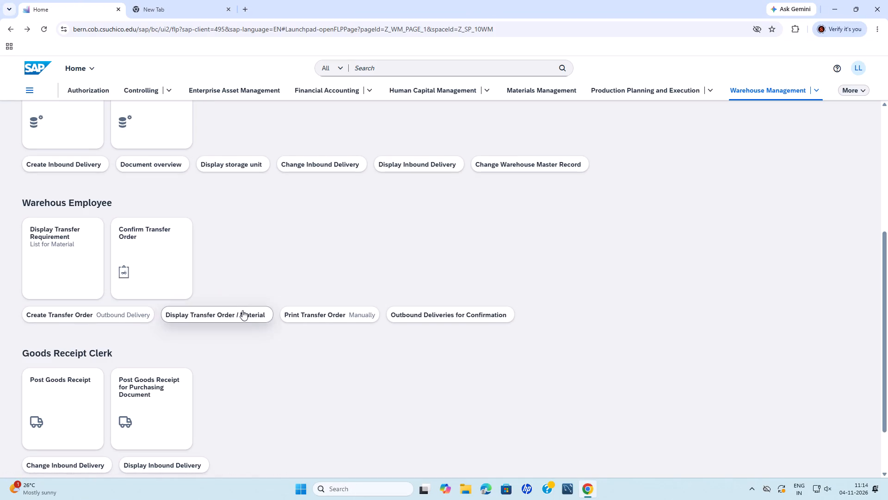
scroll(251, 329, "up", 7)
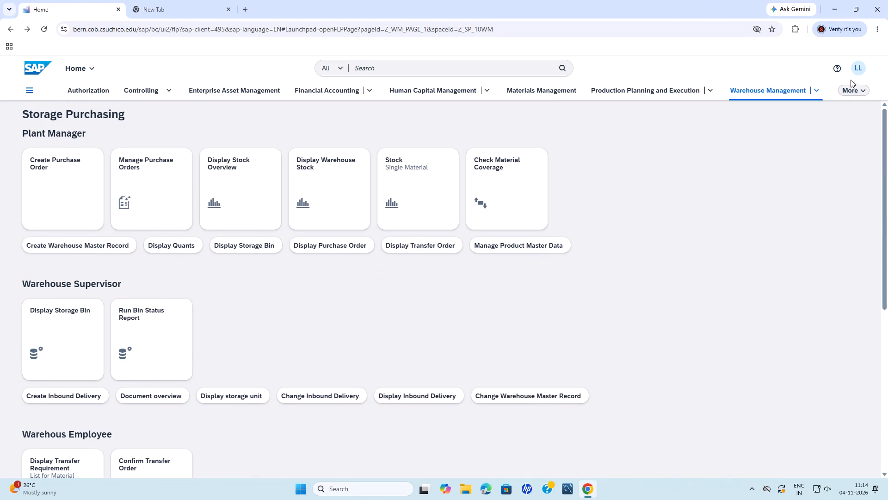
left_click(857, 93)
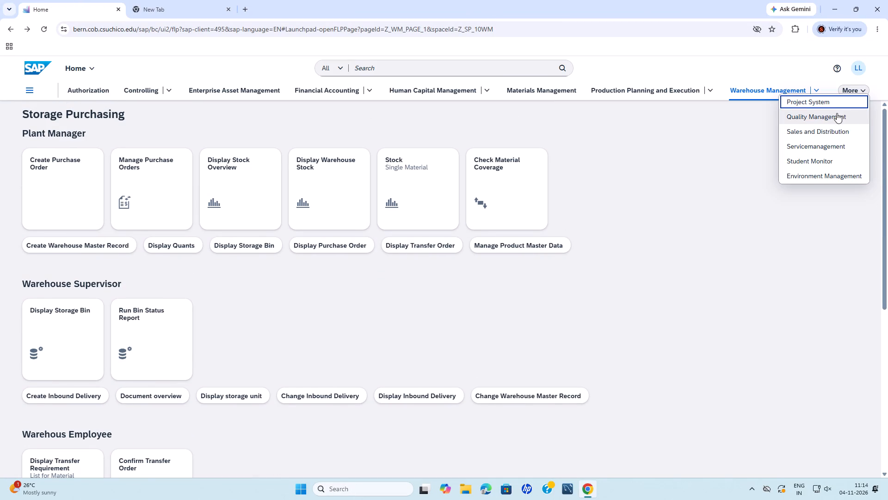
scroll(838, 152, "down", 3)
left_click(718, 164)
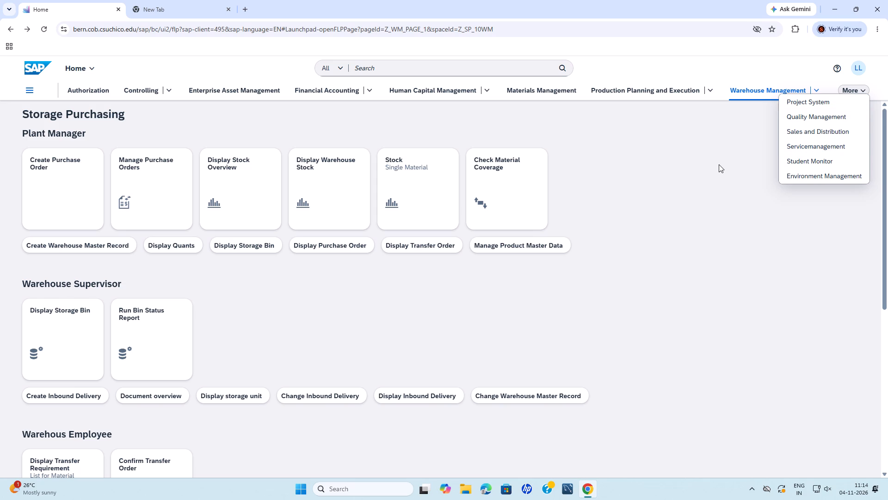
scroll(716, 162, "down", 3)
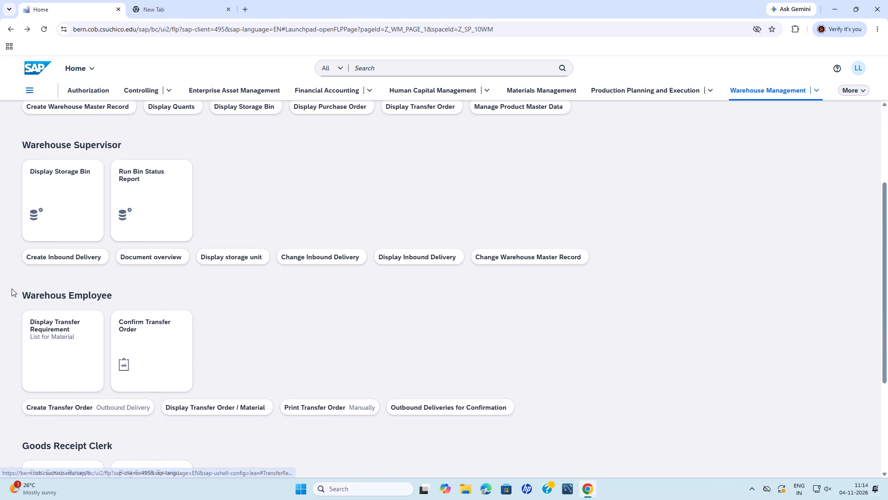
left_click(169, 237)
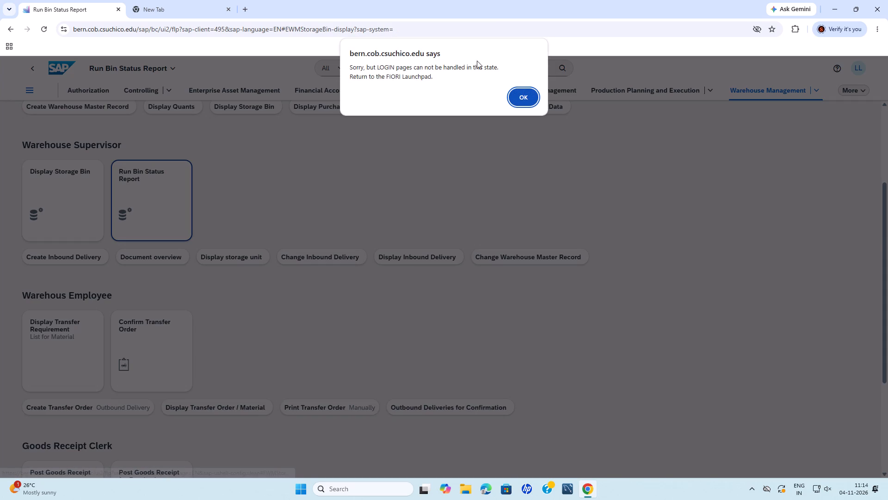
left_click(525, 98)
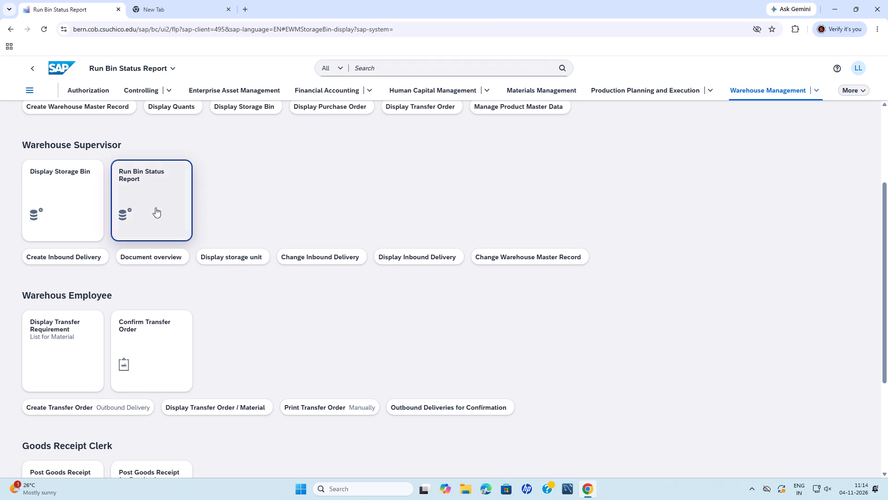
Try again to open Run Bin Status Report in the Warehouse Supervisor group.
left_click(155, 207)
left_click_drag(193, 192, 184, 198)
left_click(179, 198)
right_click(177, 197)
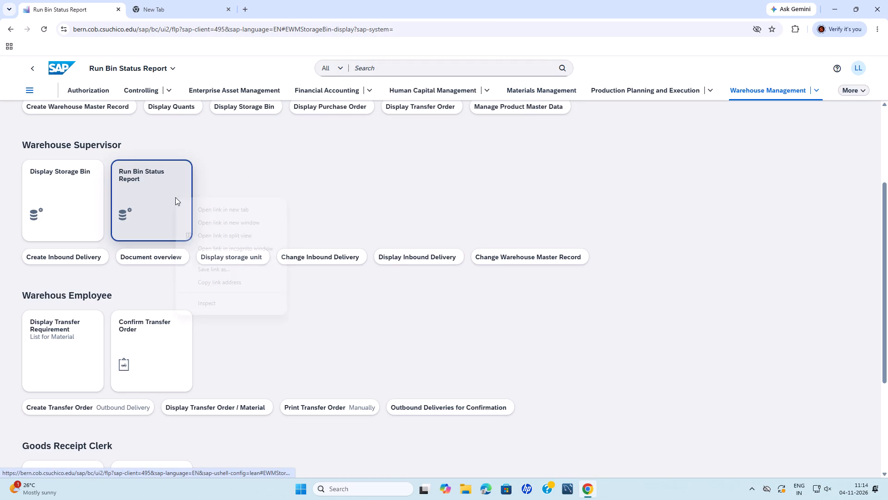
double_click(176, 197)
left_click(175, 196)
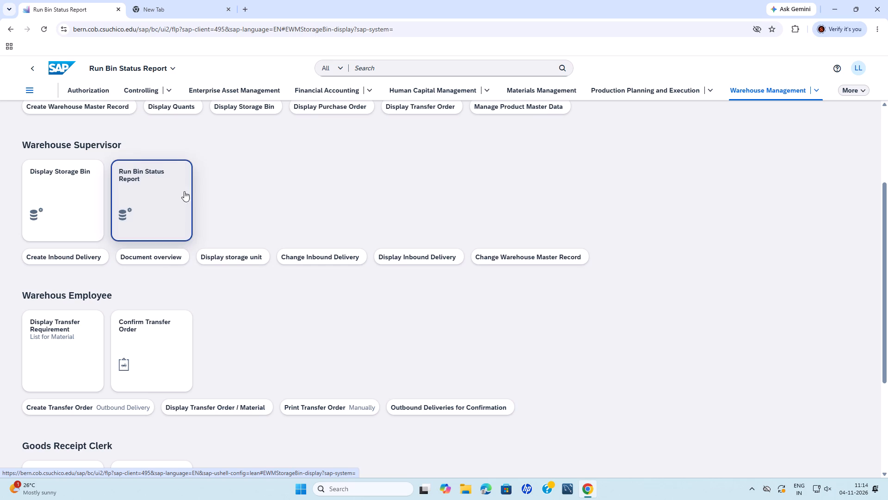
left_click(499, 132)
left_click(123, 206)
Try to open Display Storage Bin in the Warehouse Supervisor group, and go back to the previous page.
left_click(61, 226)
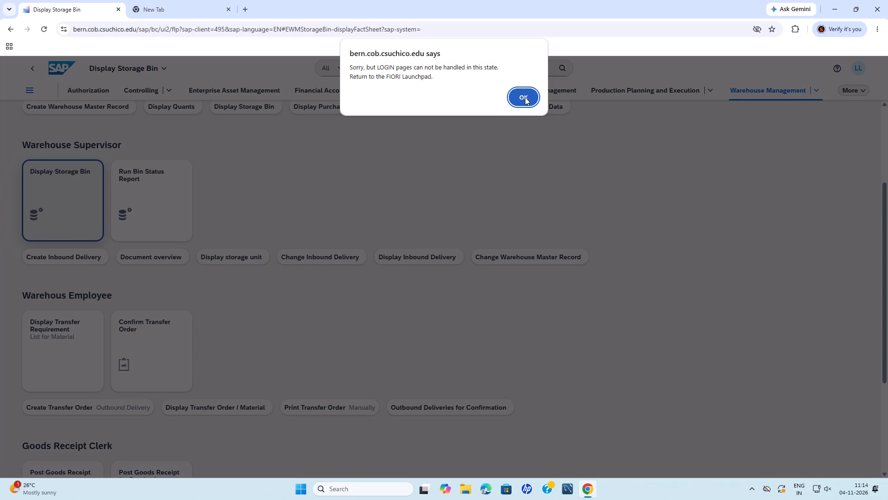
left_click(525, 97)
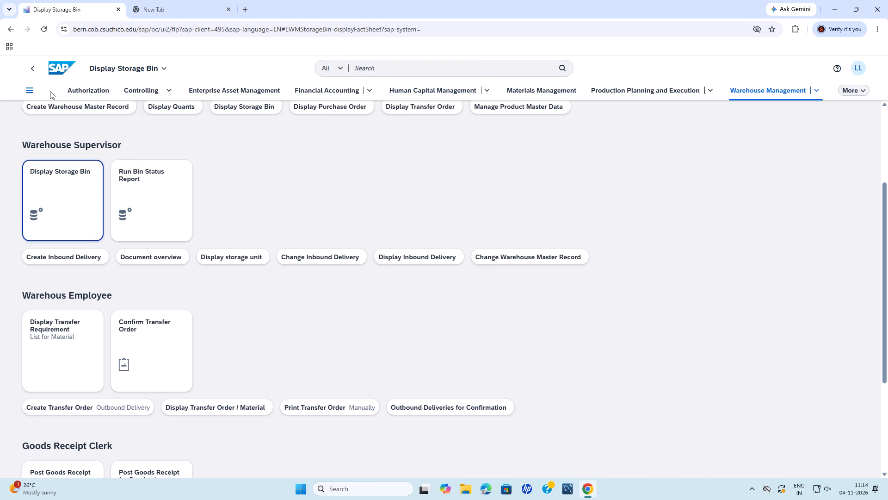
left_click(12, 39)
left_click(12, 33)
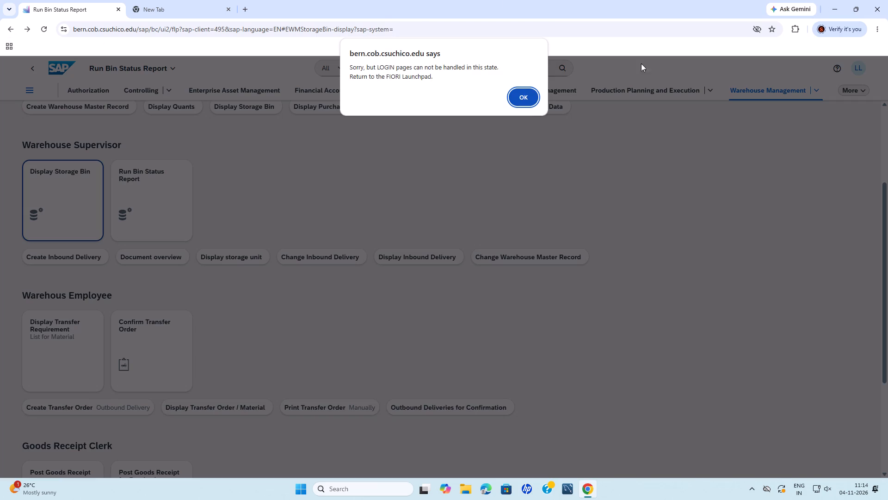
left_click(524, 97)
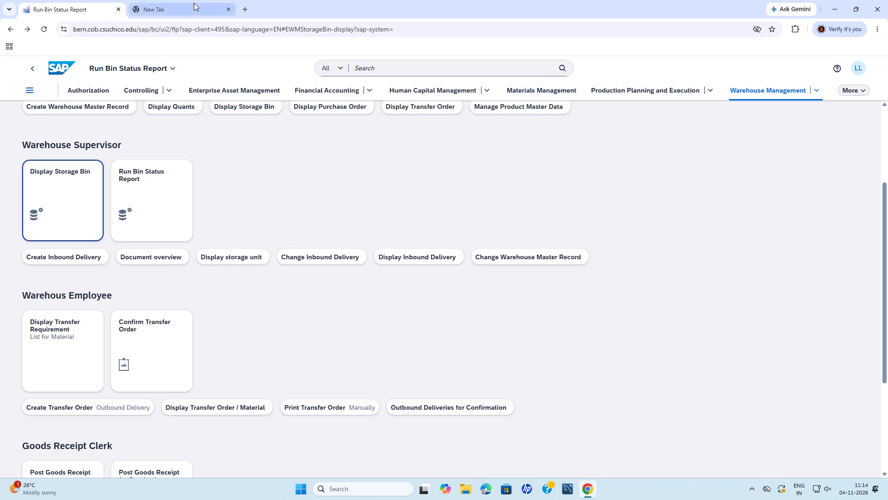
Close the SAP launchpad browser tab, keeping only the empty new tab open.
left_click(194, 3)
left_click(442, 194)
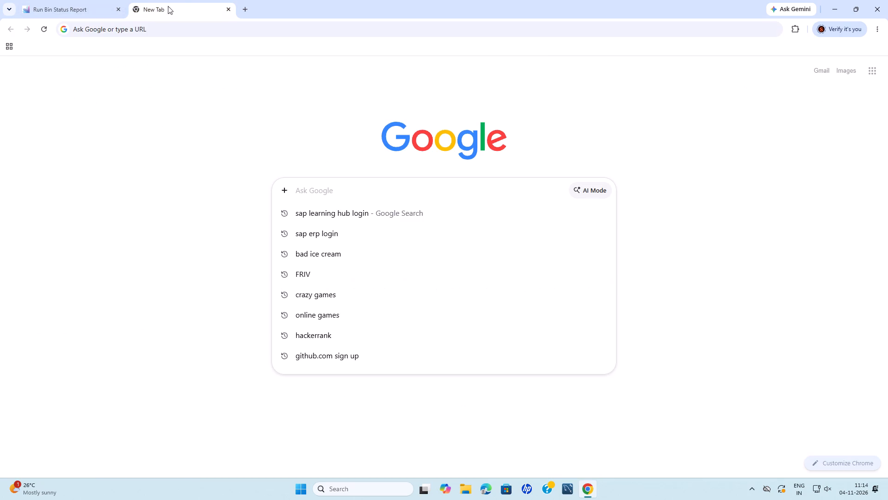
left_click(110, 8)
left_click(115, 8)
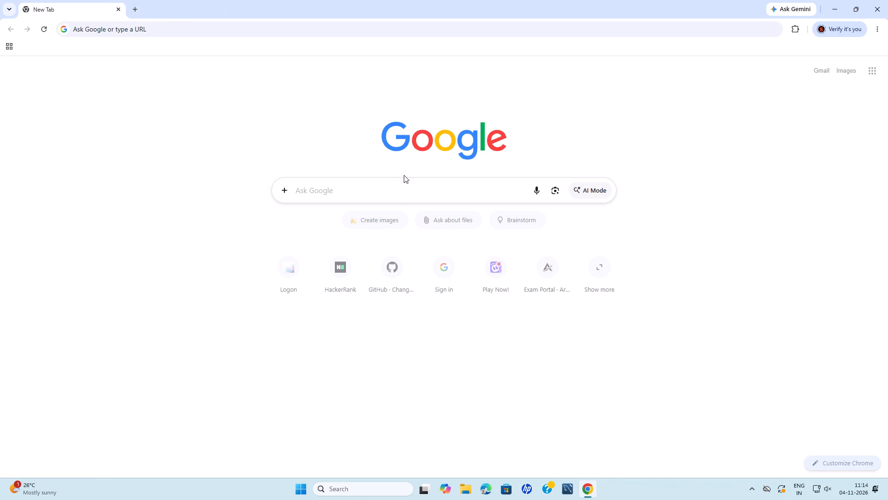
Begin entering a web address starting with "htt" in the Google search box.
left_click(412, 193)
type("HTT")
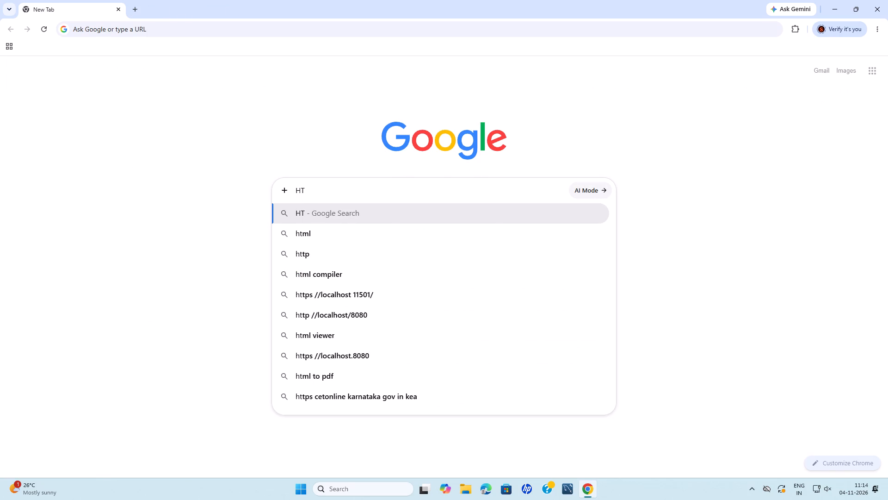
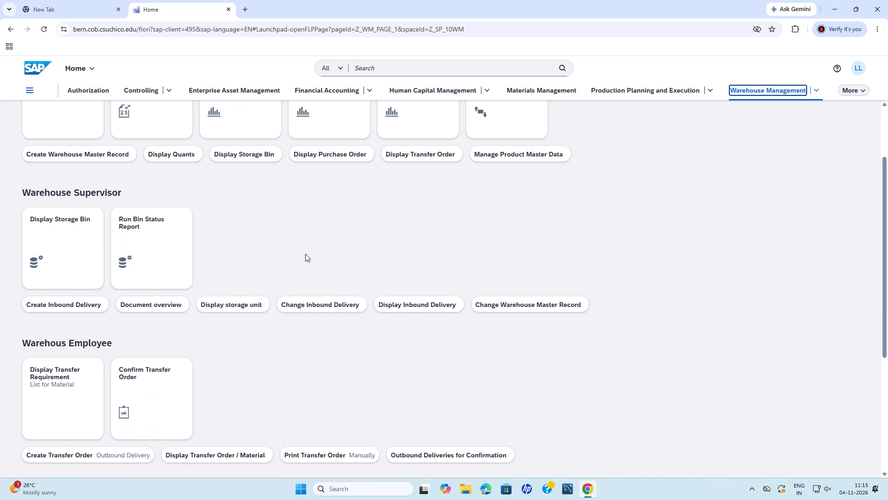
Look through the app groups on the Warehouse Management page, from Plant Manager down to Goods Receipt Clerk.
scroll(305, 254, "up", 2)
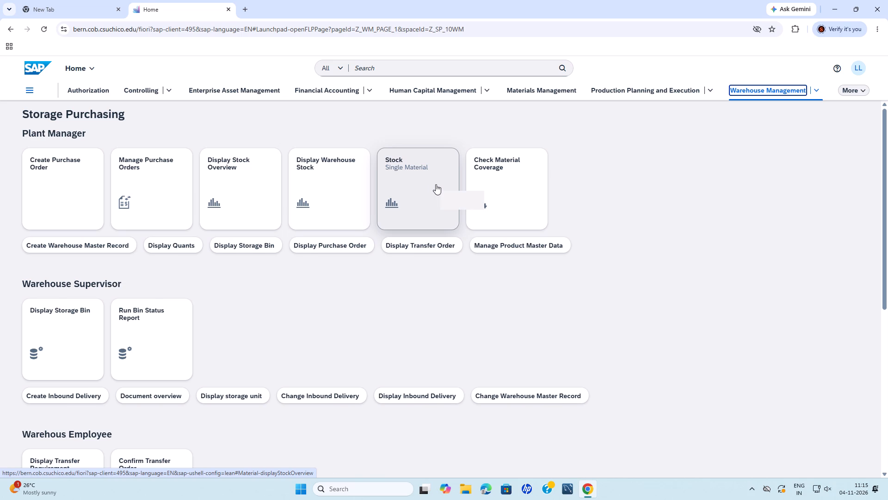
scroll(436, 184, "down", 2)
scroll(436, 184, "up", 2)
scroll(436, 184, "down", 3)
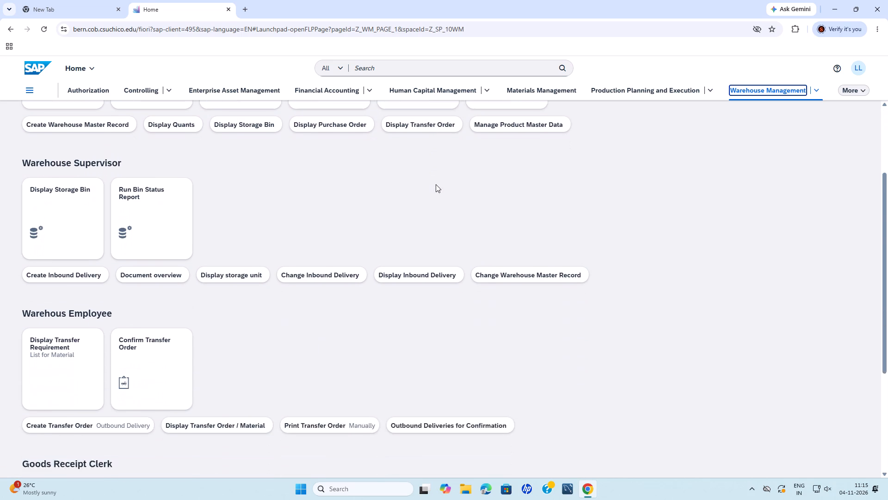
scroll(436, 184, "down", 9)
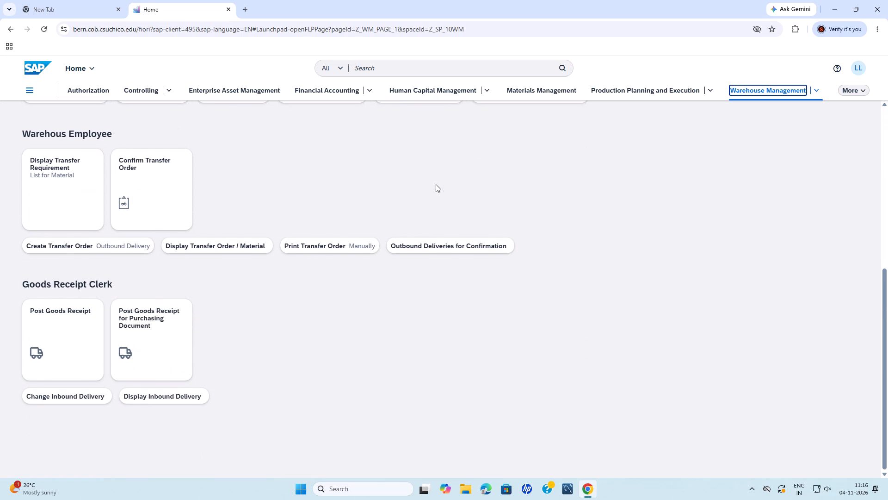
scroll(436, 184, "up", 12)
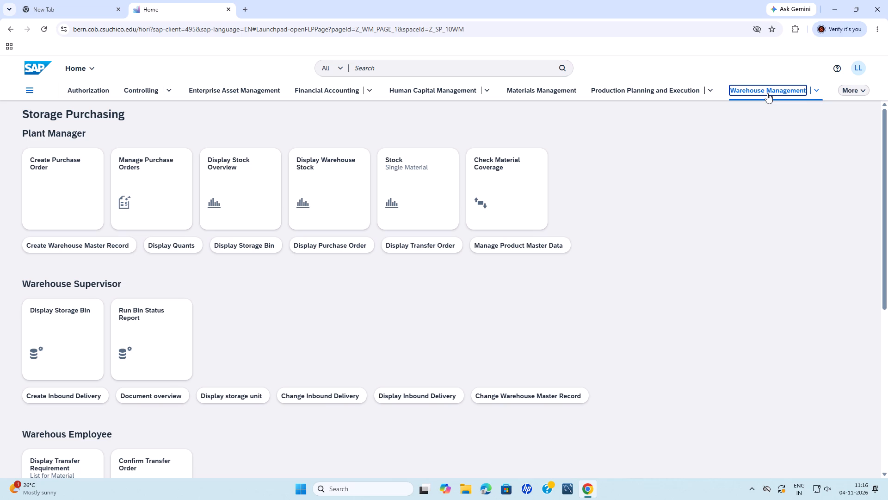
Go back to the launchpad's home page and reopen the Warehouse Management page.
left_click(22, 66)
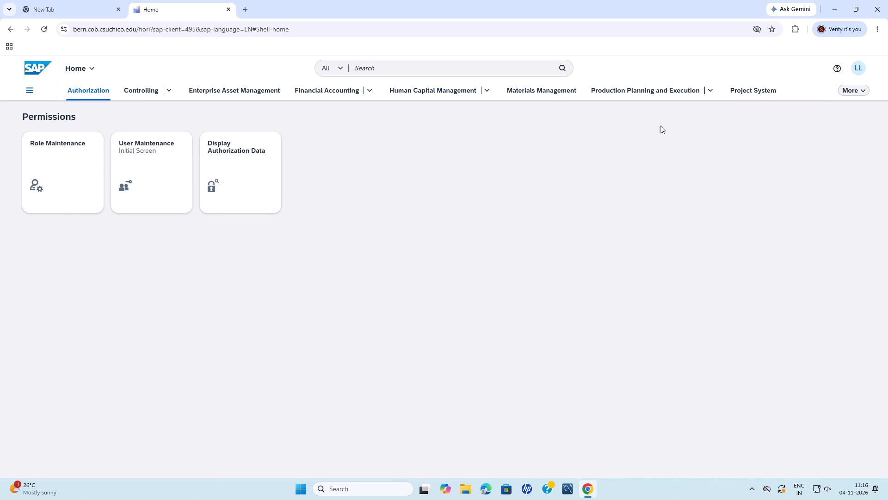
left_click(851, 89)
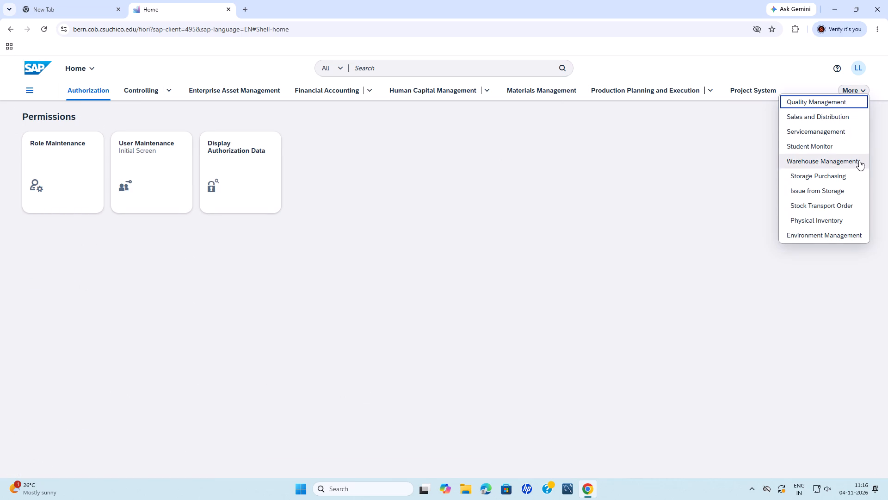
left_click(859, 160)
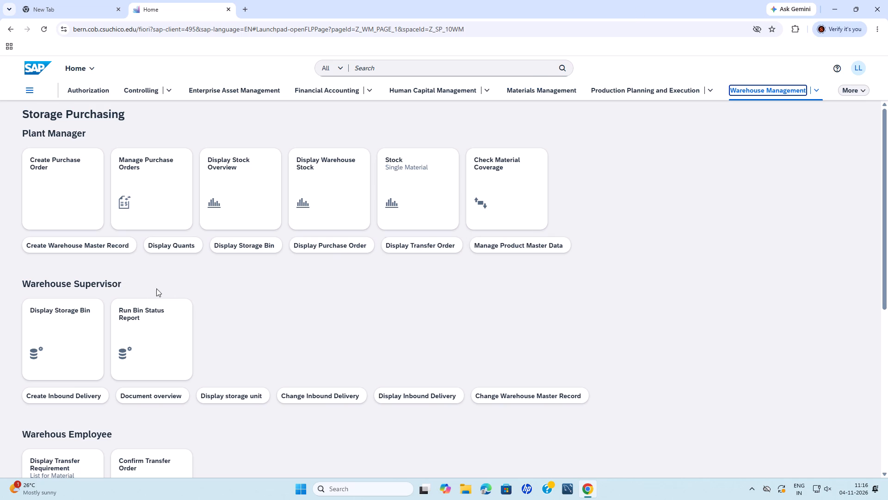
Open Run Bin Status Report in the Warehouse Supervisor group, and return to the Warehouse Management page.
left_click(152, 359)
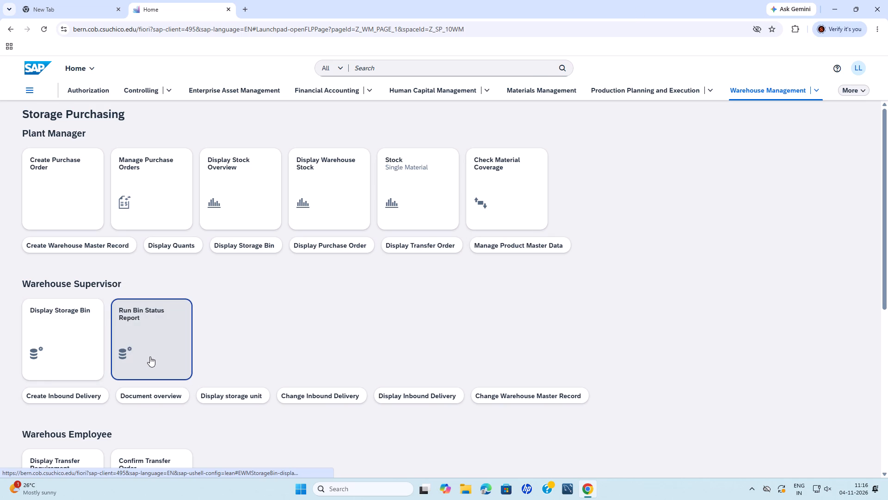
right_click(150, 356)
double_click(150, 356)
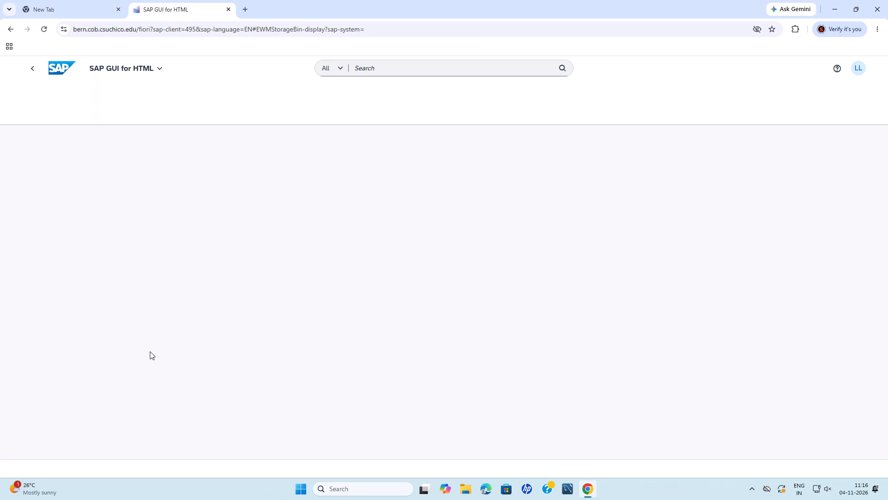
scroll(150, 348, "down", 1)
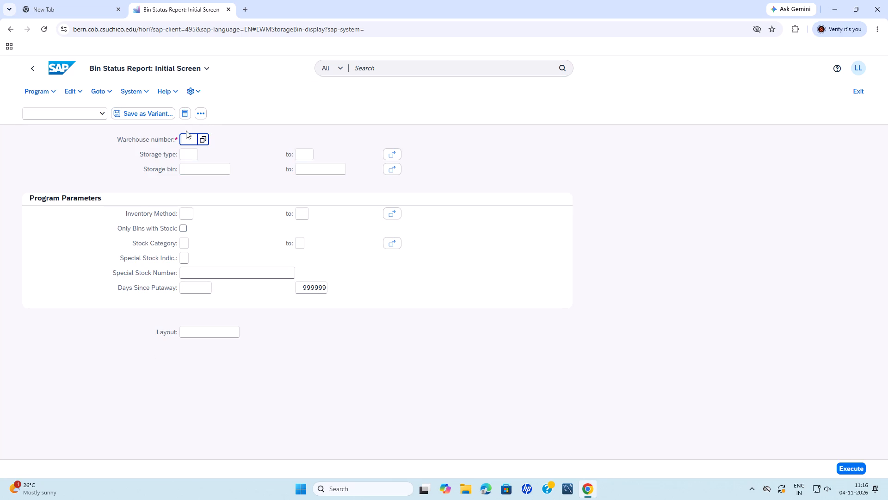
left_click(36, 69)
Open Display Transfer Requirement (List for Material) in the Warehouse Employee group.
scroll(125, 229, "up", 1)
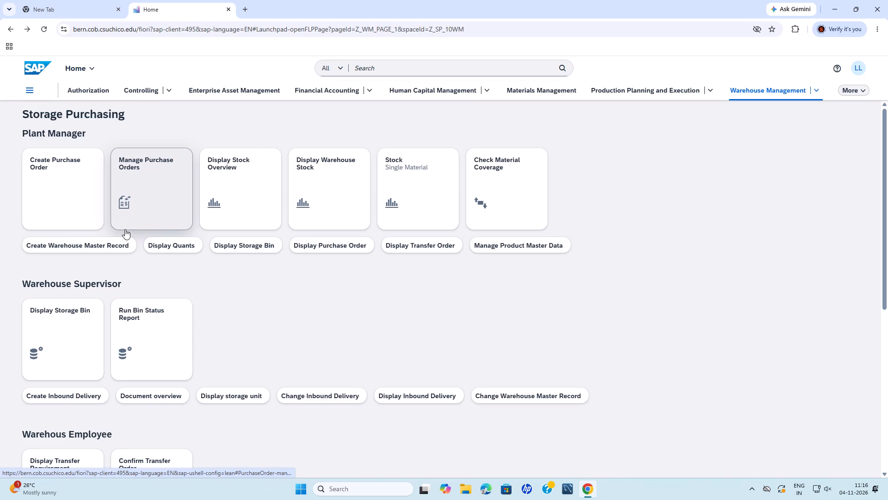
scroll(393, 159, "down", 4)
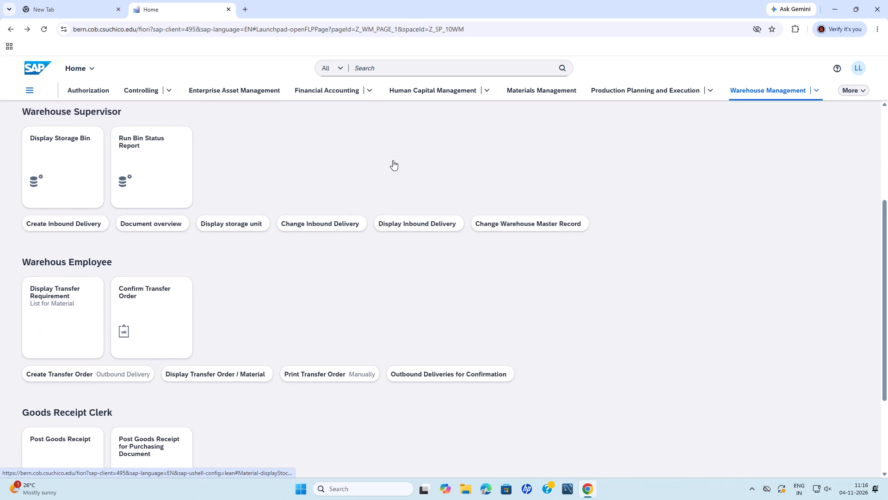
left_click(25, 294)
double_click(24, 293)
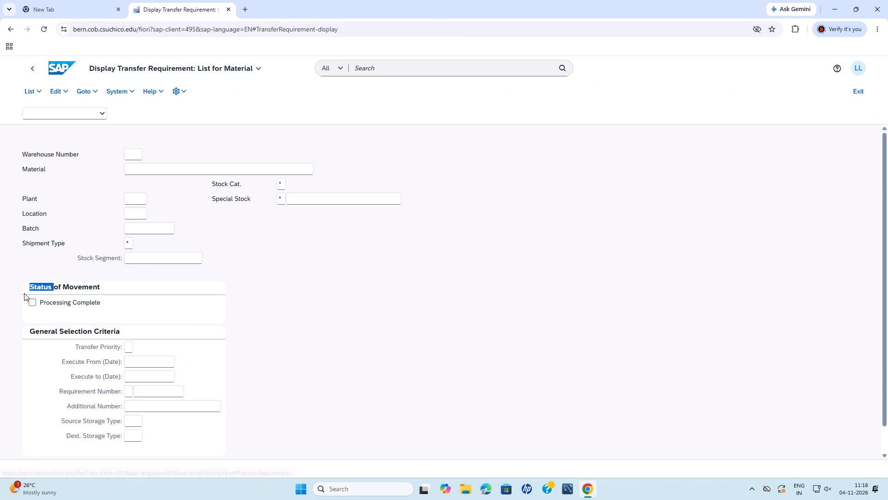
left_click(200, 305)
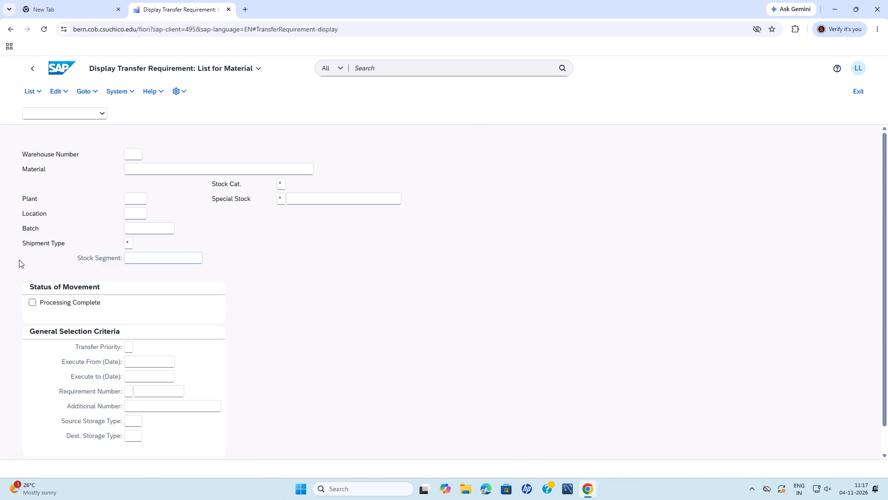
Enter warehouse number 100, submit the selection, and close the message dialog.
left_click(131, 158)
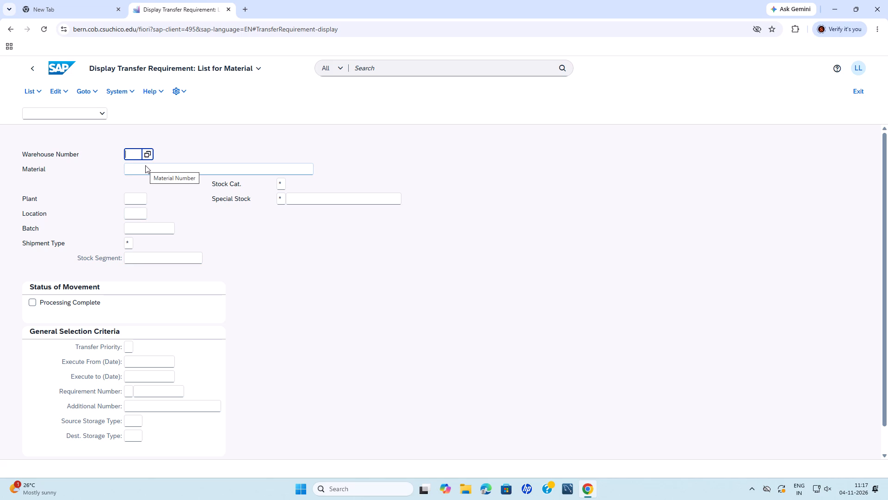
key("2")
key("BackSpace")
type("100")
key("Return")
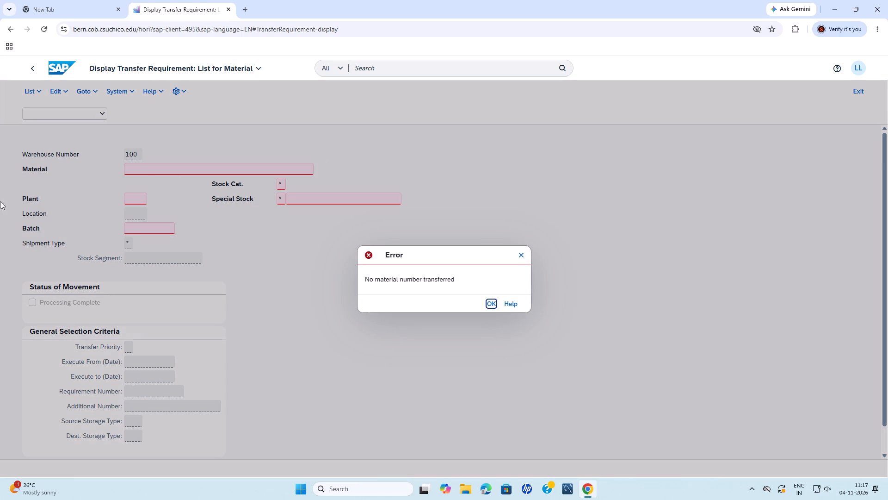
left_click(518, 258)
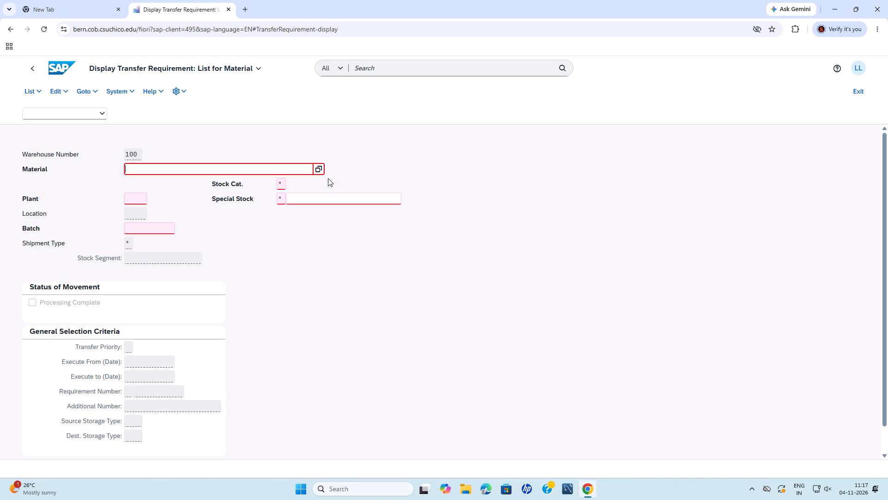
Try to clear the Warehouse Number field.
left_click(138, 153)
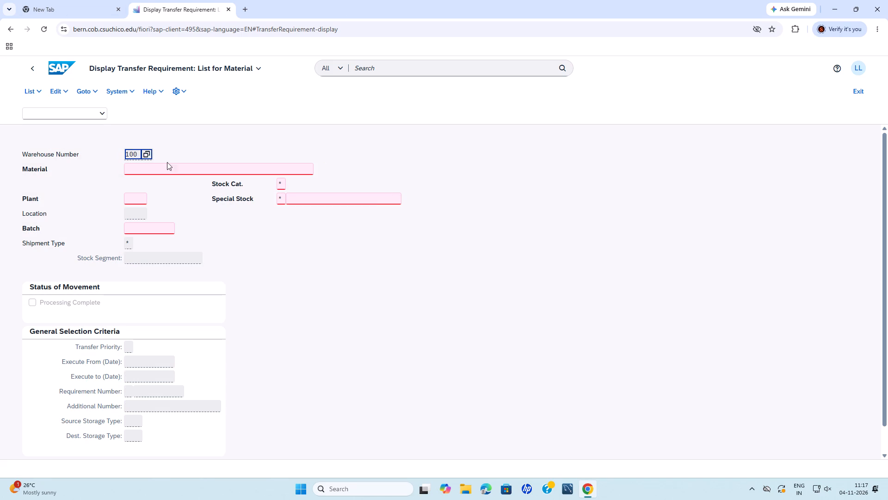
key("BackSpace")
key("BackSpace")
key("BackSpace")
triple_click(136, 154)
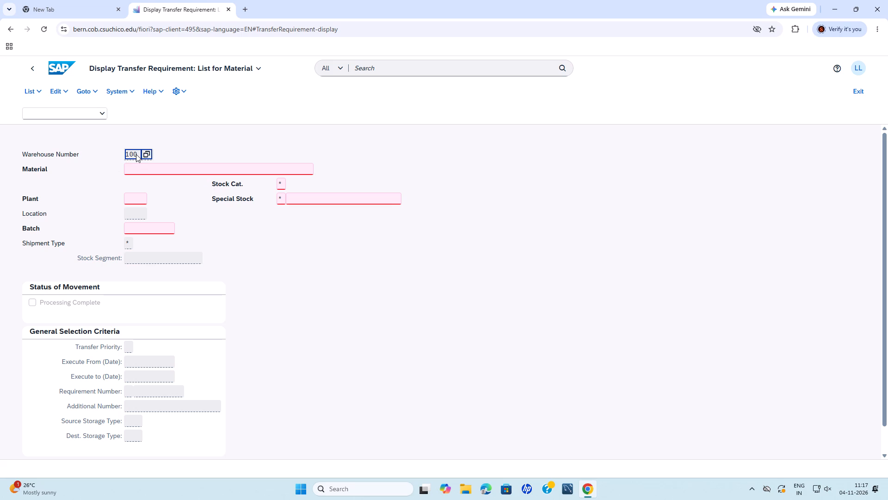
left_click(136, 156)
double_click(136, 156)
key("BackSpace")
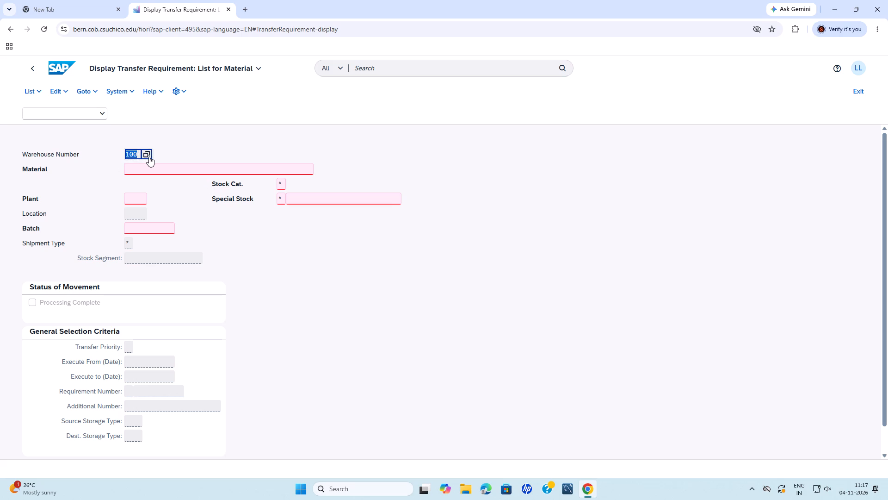
View the list of possible warehouse numbers and close it without choosing one.
left_click(149, 156)
left_click(146, 148)
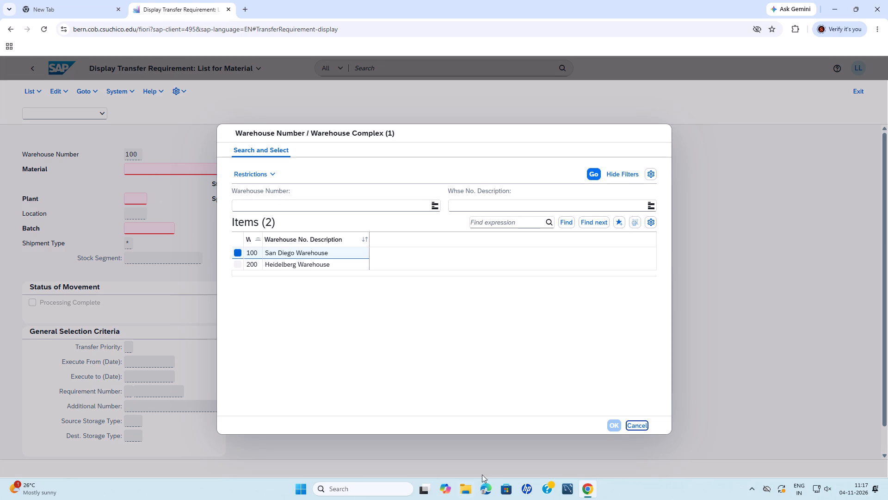
left_click(644, 425)
Set the material to KPAD1026, the knee pads, using the matching suggestion.
left_click(234, 169)
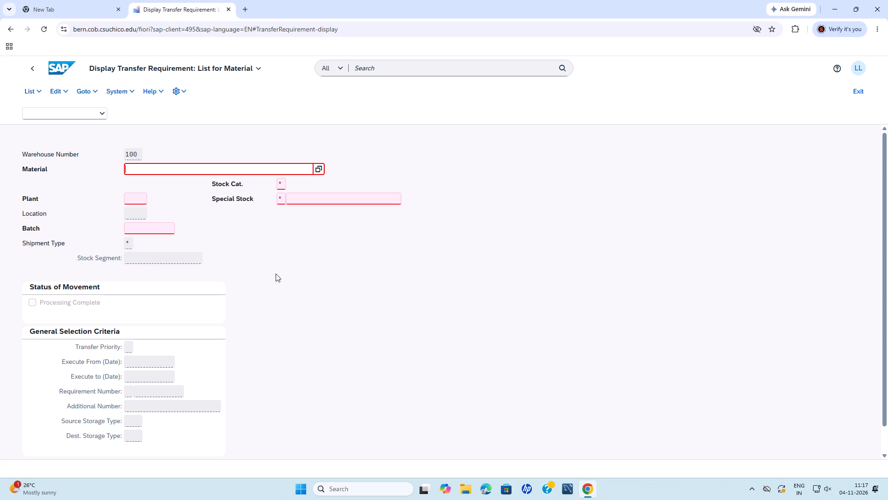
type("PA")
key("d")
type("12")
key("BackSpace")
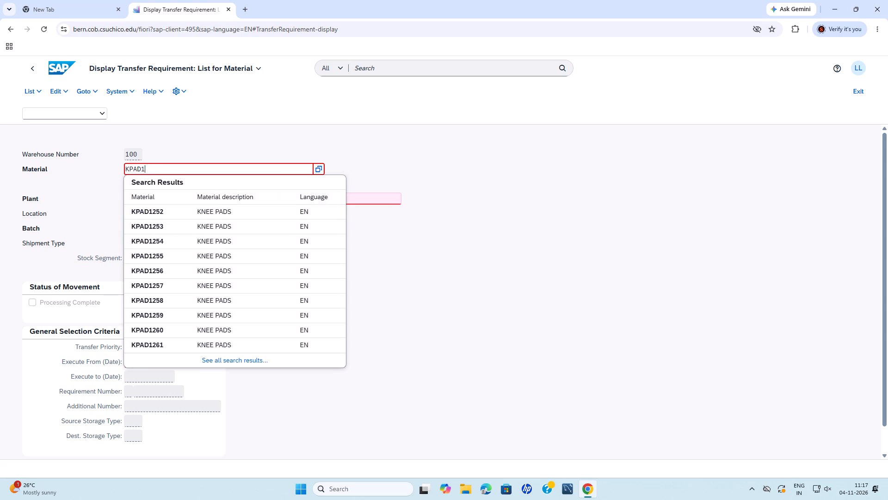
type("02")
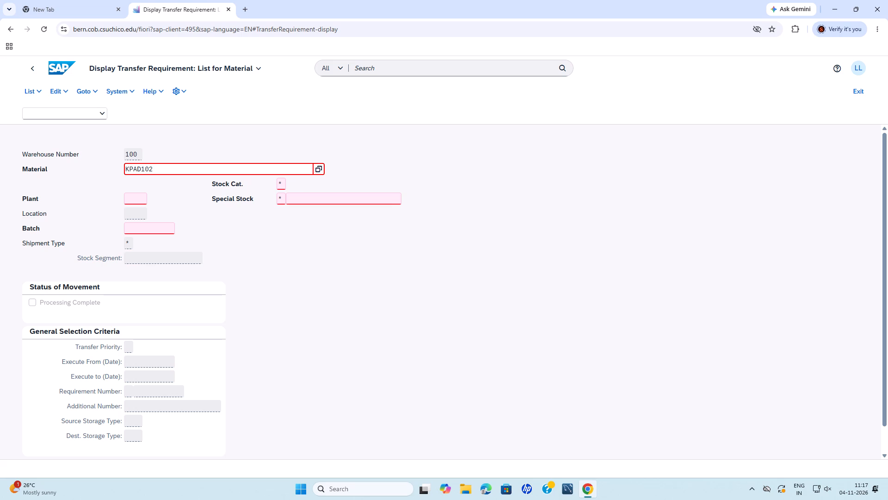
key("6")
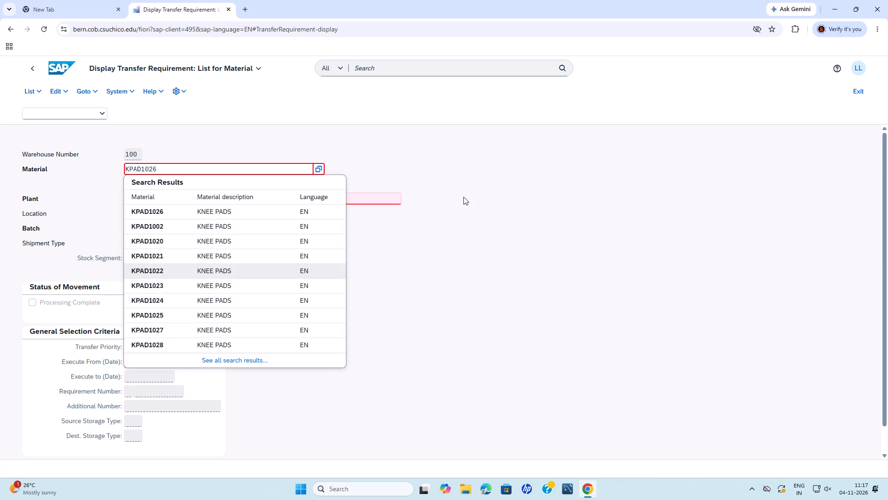
left_click(264, 212)
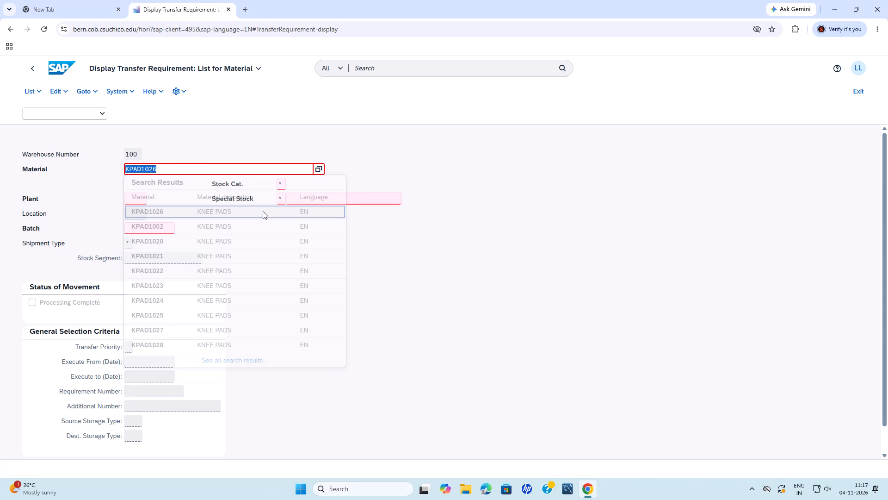
left_click(231, 222)
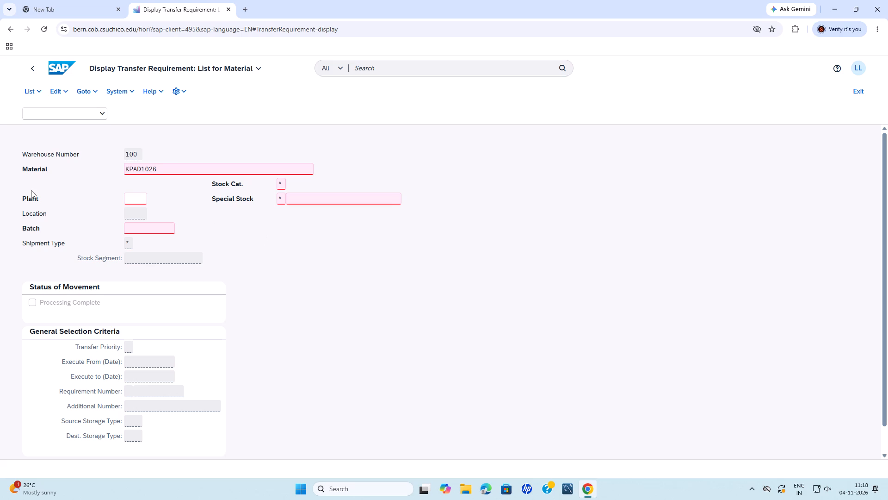
Set the plant to SD00, the San Diego distribution center, from the list of possible plants.
left_click(124, 199)
left_click(148, 199)
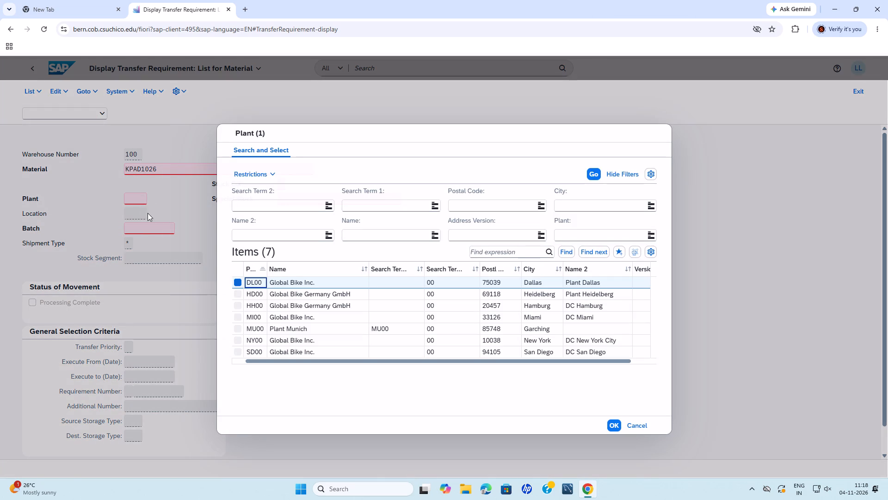
scroll(284, 292, "down", 2)
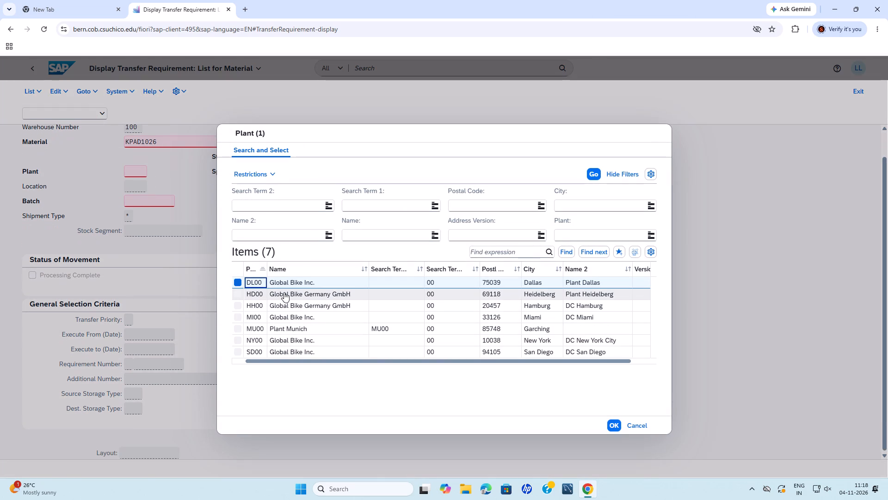
scroll(284, 291, "up", 2)
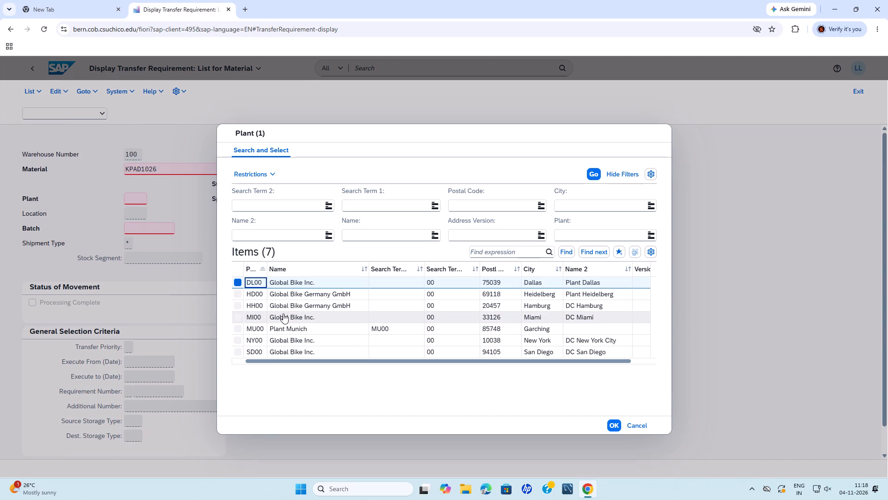
double_click(296, 350)
left_click(317, 352)
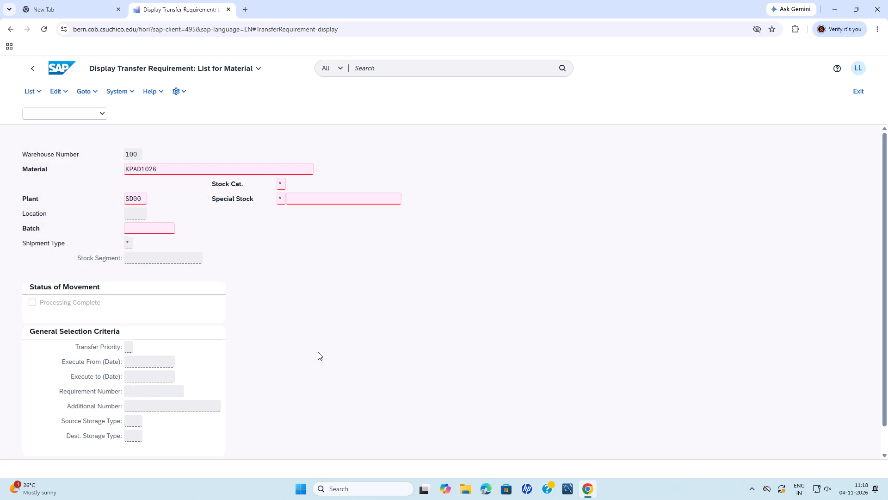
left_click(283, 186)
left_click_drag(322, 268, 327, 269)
View the list of possible plants again and close it without choosing one.
left_click(137, 200)
left_click(147, 200)
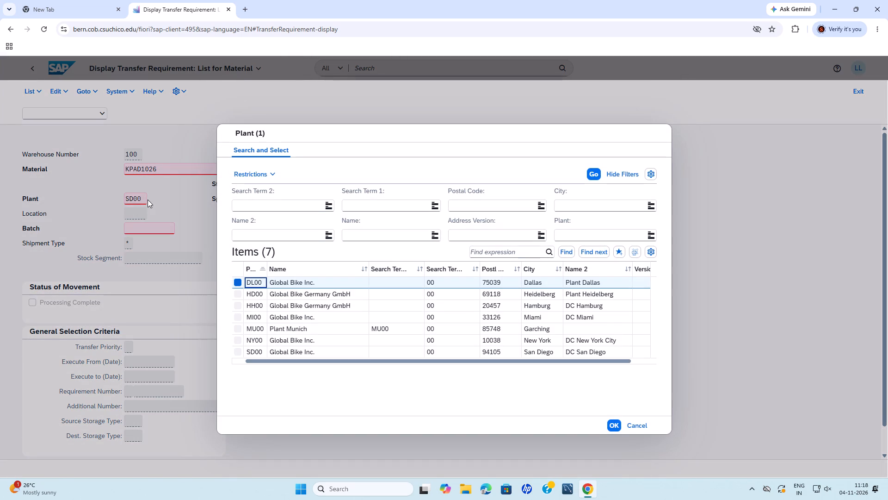
left_click(150, 200)
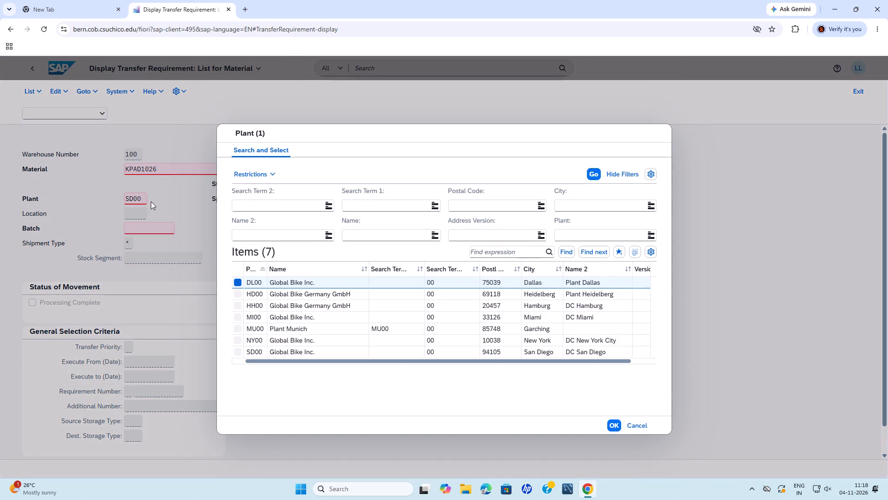
left_click(632, 422)
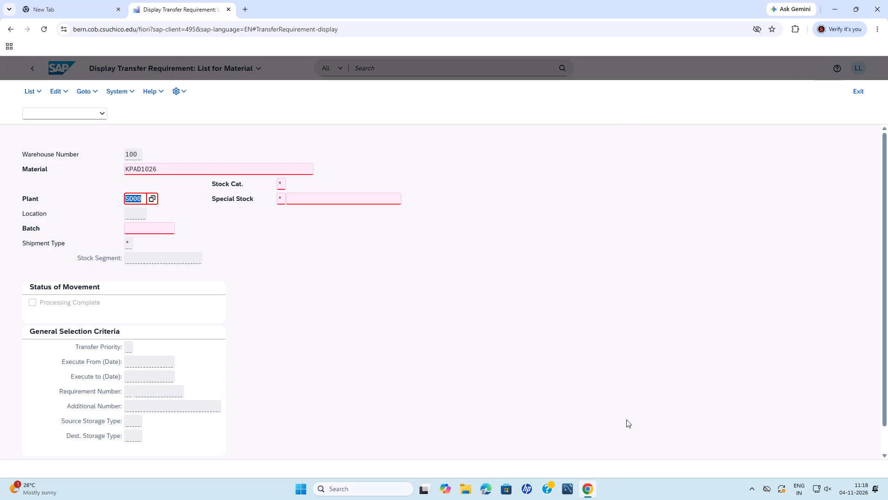
left_click(428, 325)
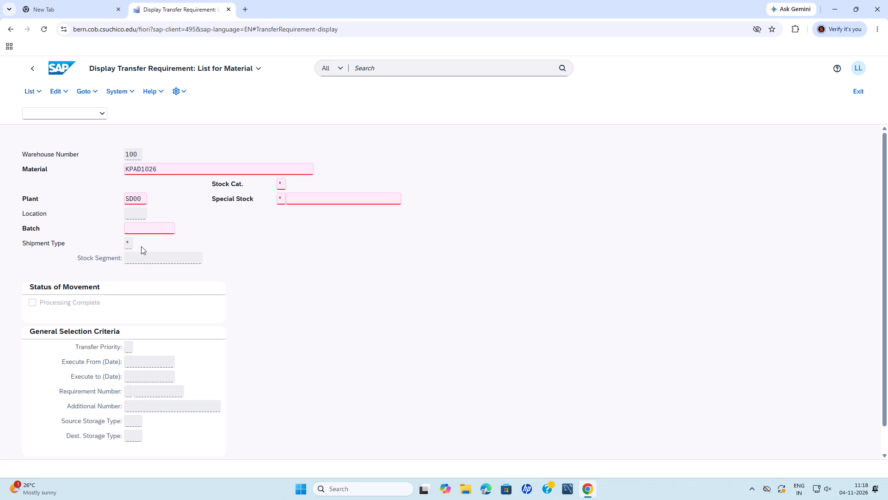
Submit the selection to list the transfer requirements for material KPAD1026 in plant SD00.
left_click(143, 203)
key("Return")
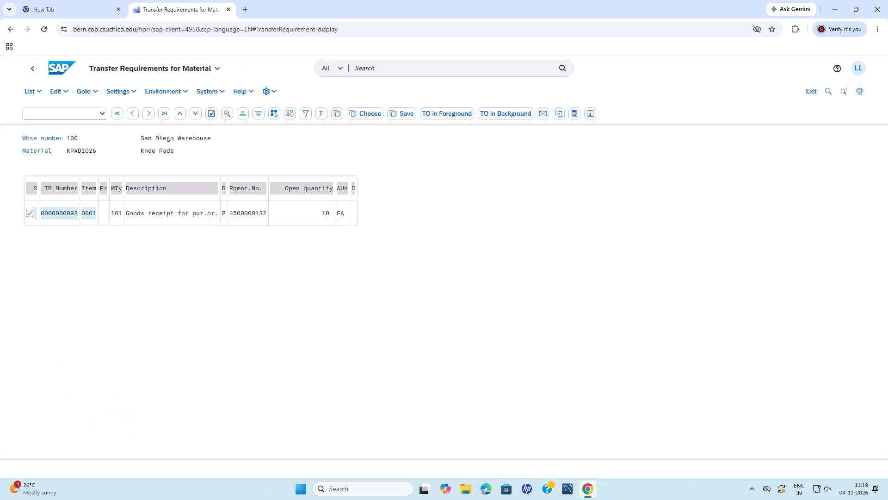
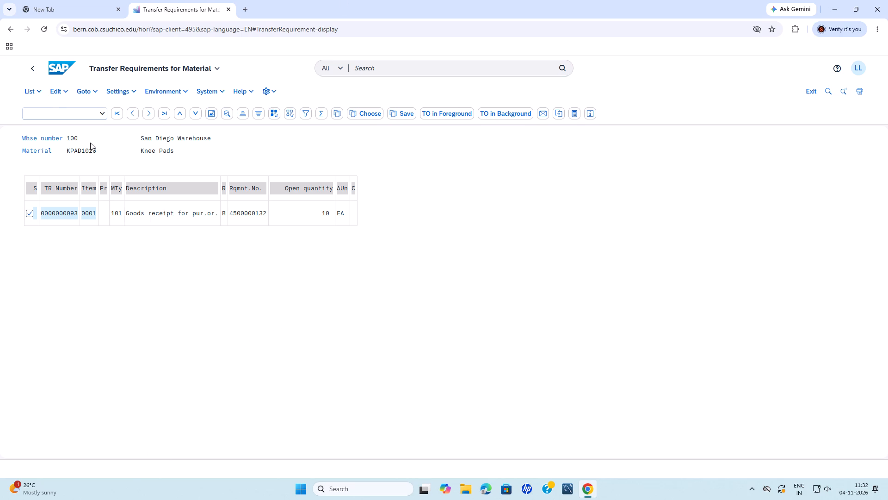
Start a transfer order in the foreground for the knee pads requirement and transfer the proposed palletization of 1 x 10 to the items.
left_click(436, 116)
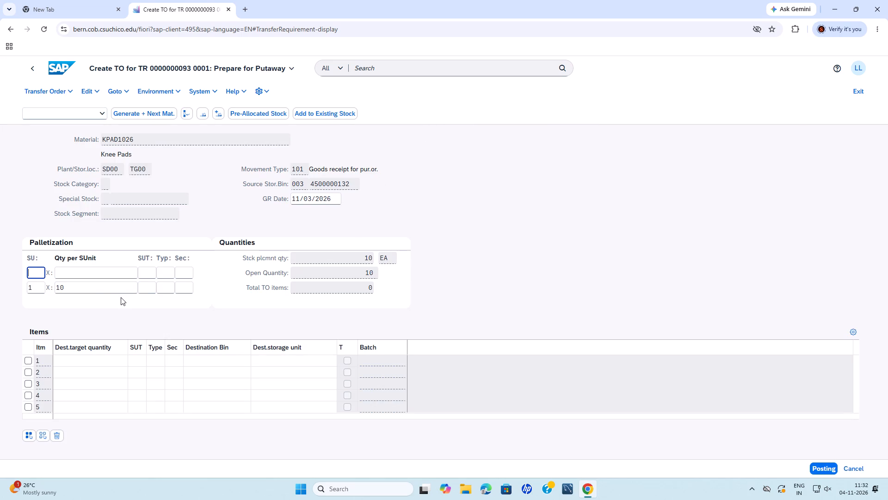
left_click(96, 289)
key("Return")
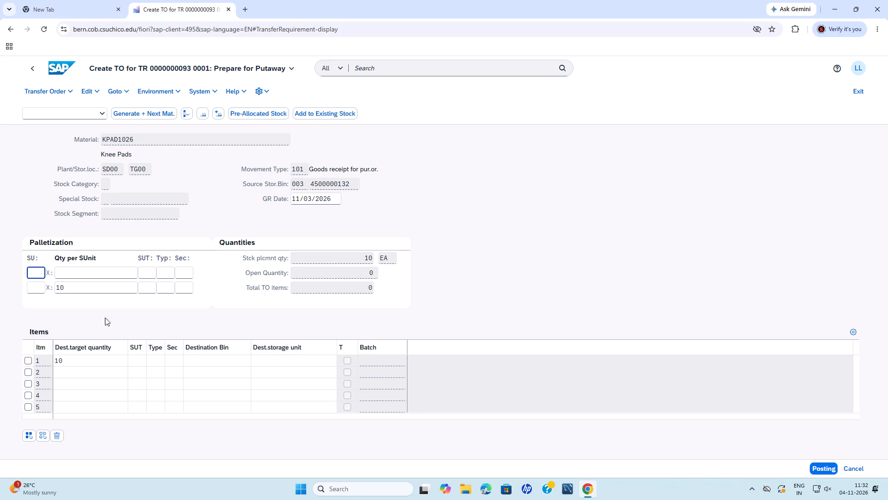
Set the first item's destination storage type to 001 (Shelf Storage) and its storage section to 001.
left_click(160, 359)
left_click(172, 359)
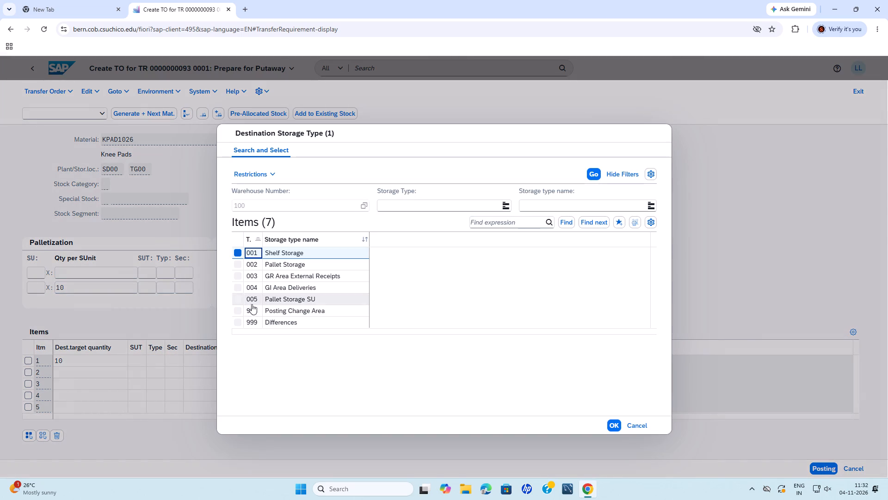
left_click(269, 255)
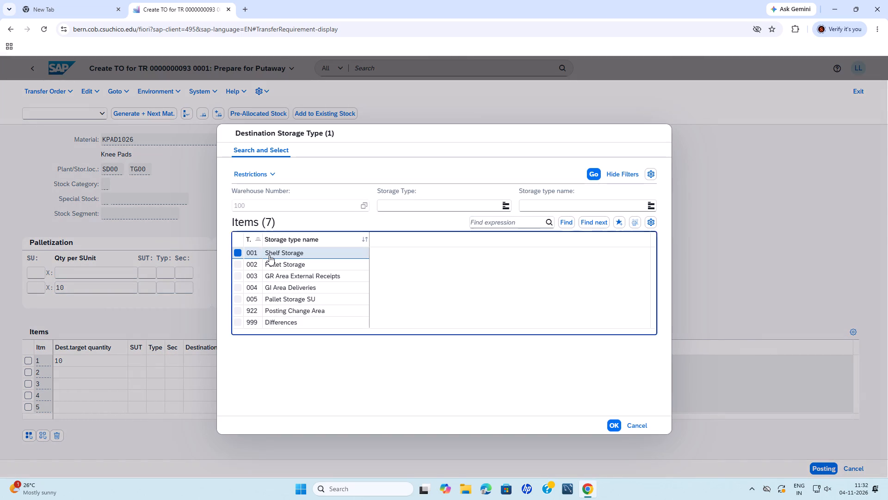
double_click(612, 424)
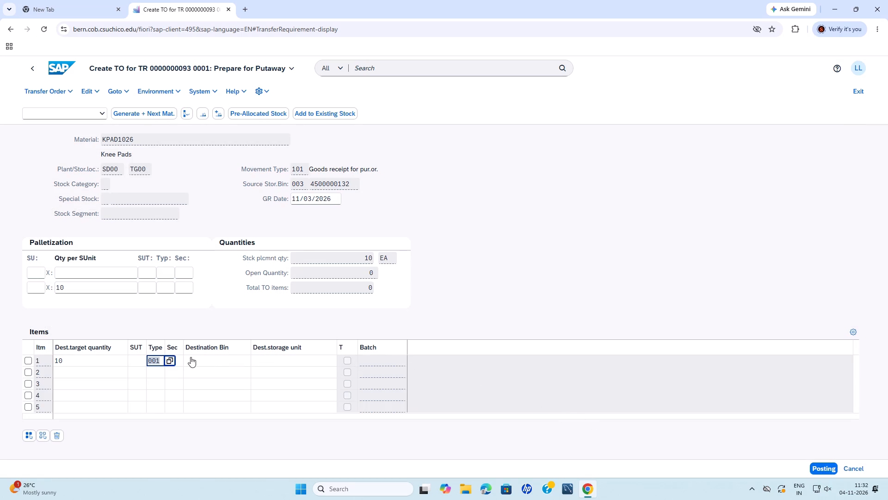
left_click(178, 358)
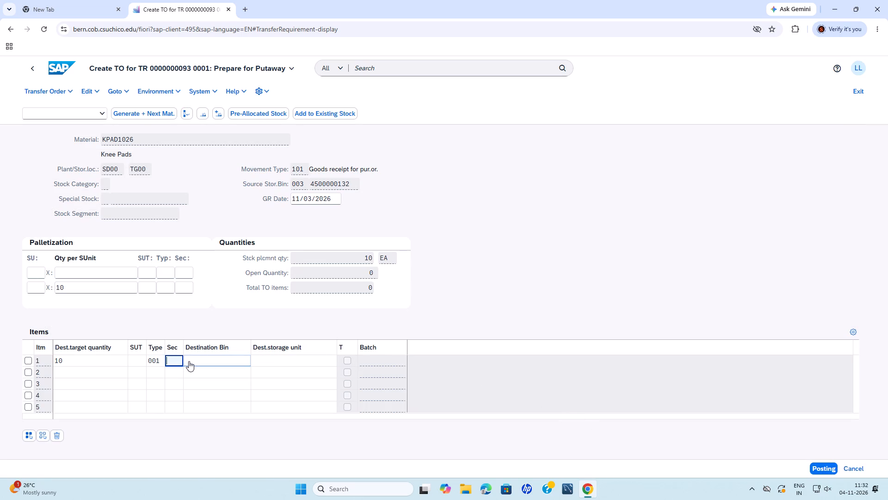
key("0")
key("0")
key("1")
Enter STBN-2-026 as the destination bin of the first item.
left_click(200, 364)
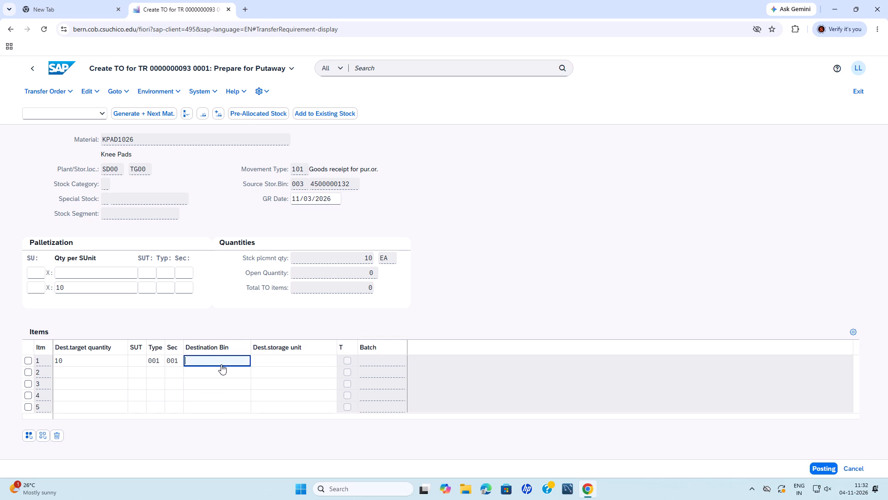
key("s")
key("d")
key("b")
key("n")
key("BackSpace")
key("BackSpace")
key("BackSpace")
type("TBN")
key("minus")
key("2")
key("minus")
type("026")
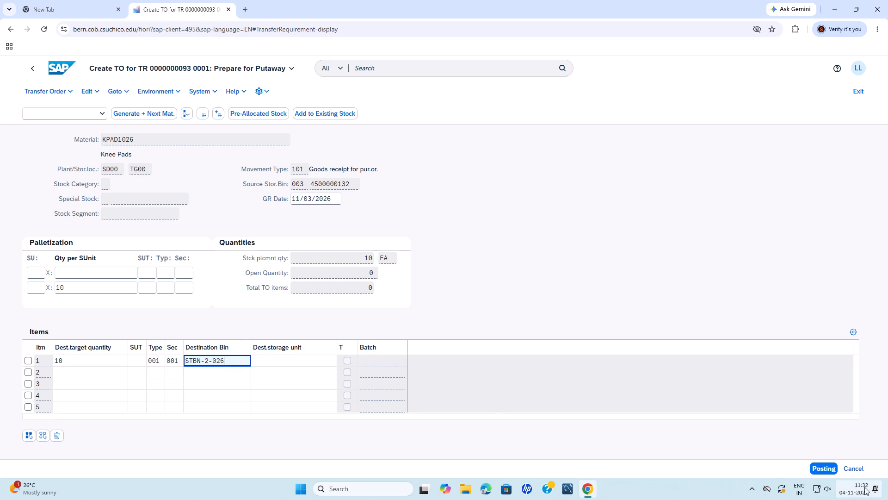
Post the putaway transfer order for the knee pads and dismiss the confirmation message.
left_click(832, 471)
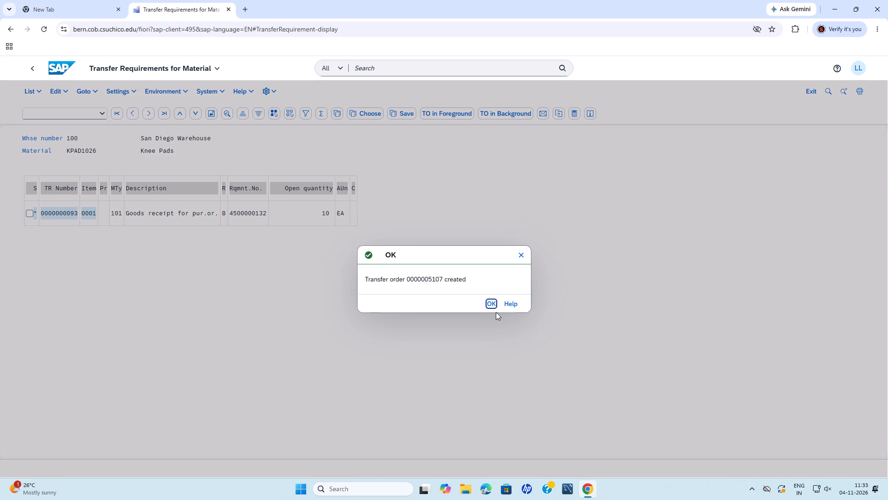
left_click(490, 301)
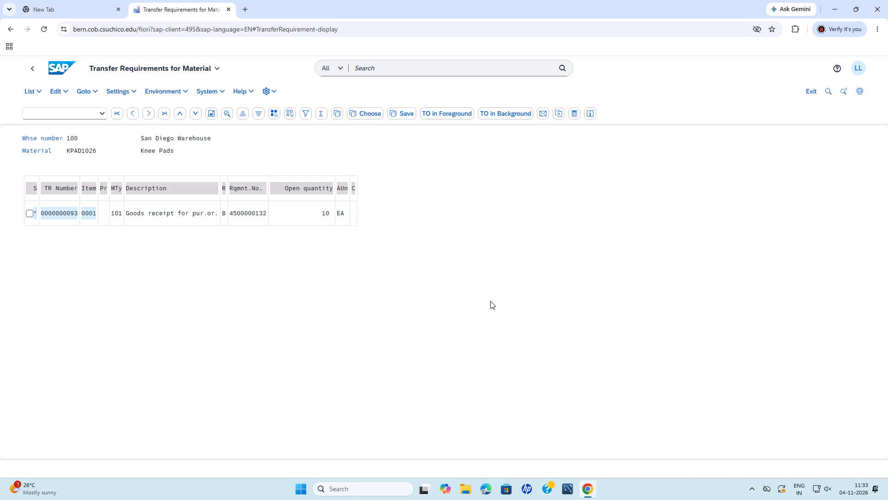
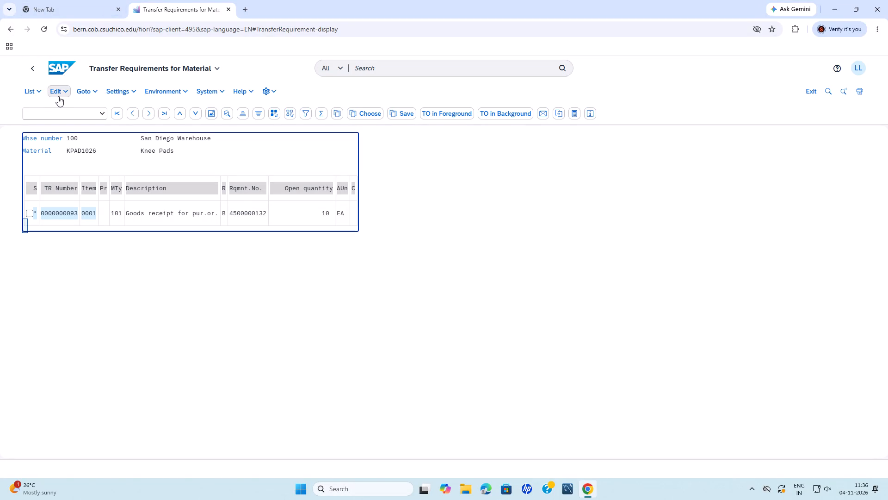
Leave the transfer requirements list and open the Confirm Transfer Order app from the Warehouse Management page.
left_click(54, 75)
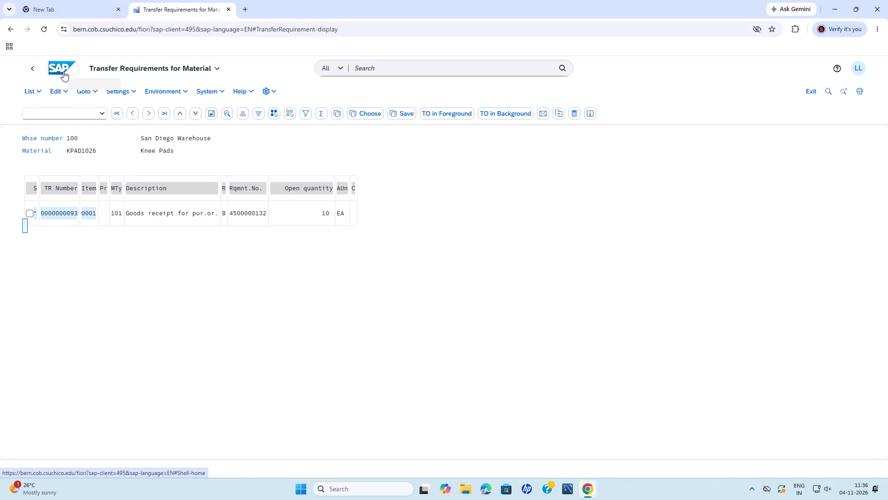
left_click(64, 71)
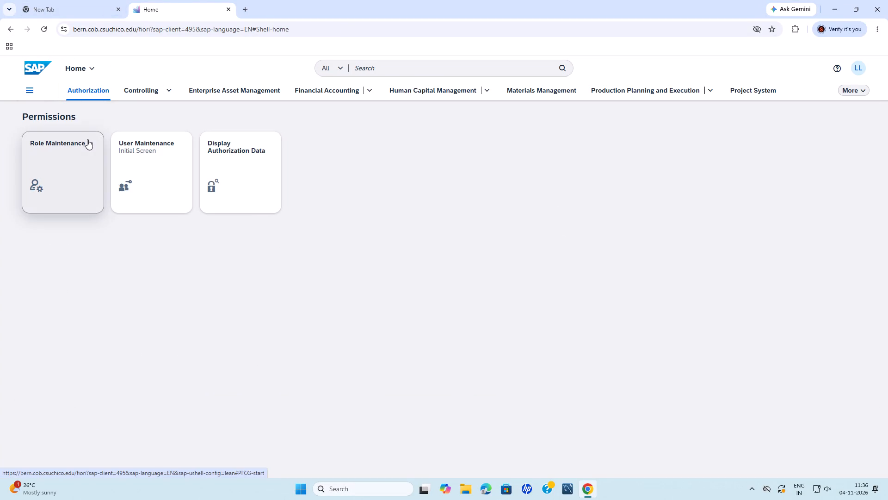
left_click(859, 89)
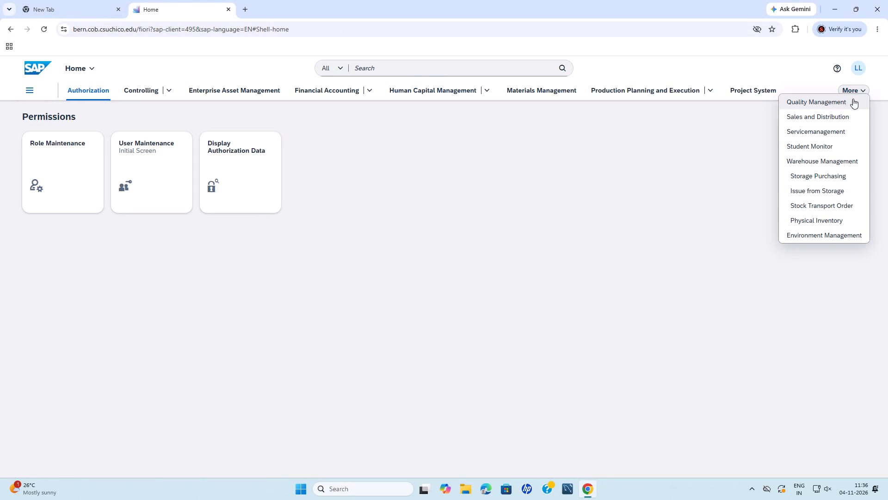
left_click(816, 168)
scroll(325, 223, "down", 2)
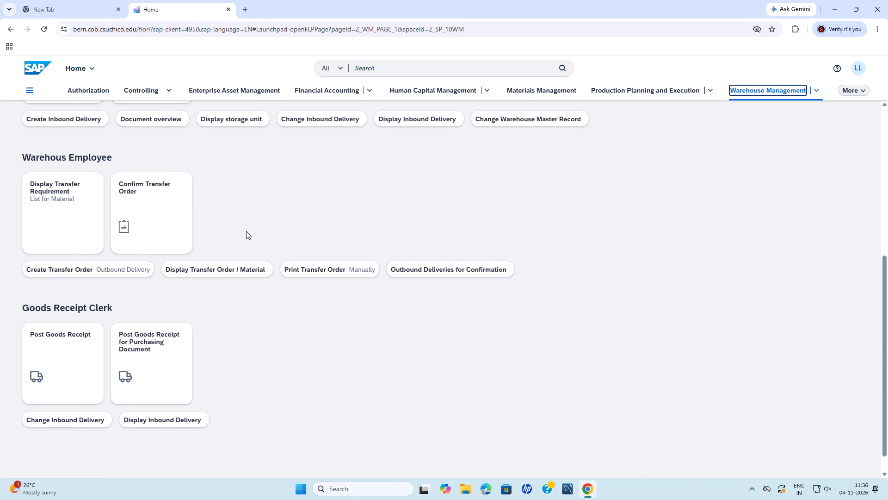
left_click(129, 182)
left_click(132, 182)
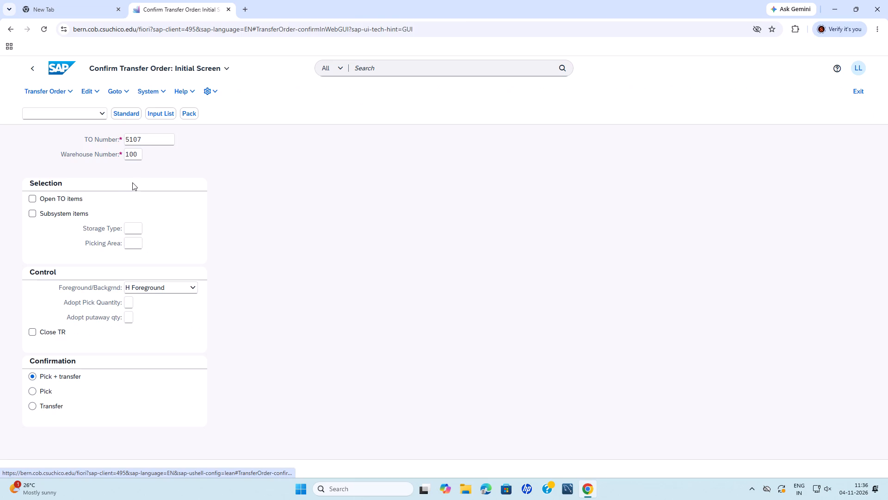
Call up transfer order 5107 in warehouse 100 for foreground confirmation with Pick + transfer.
left_click(275, 179)
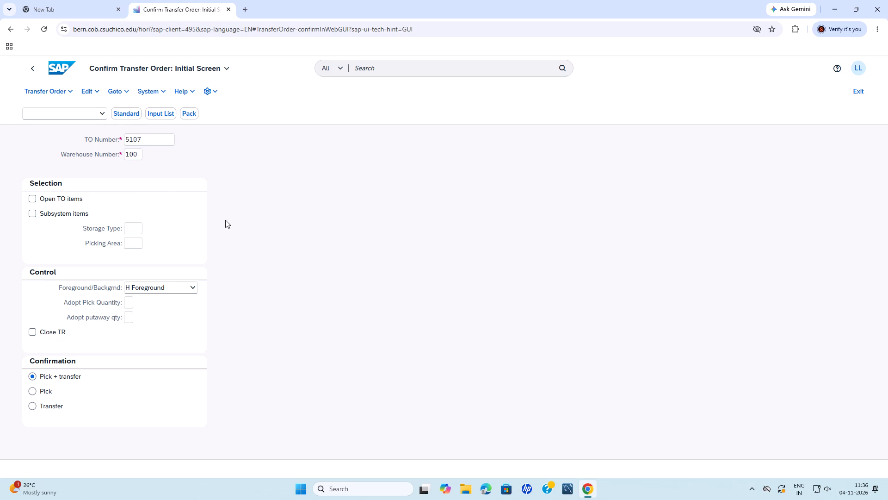
left_click(141, 157)
key("Return")
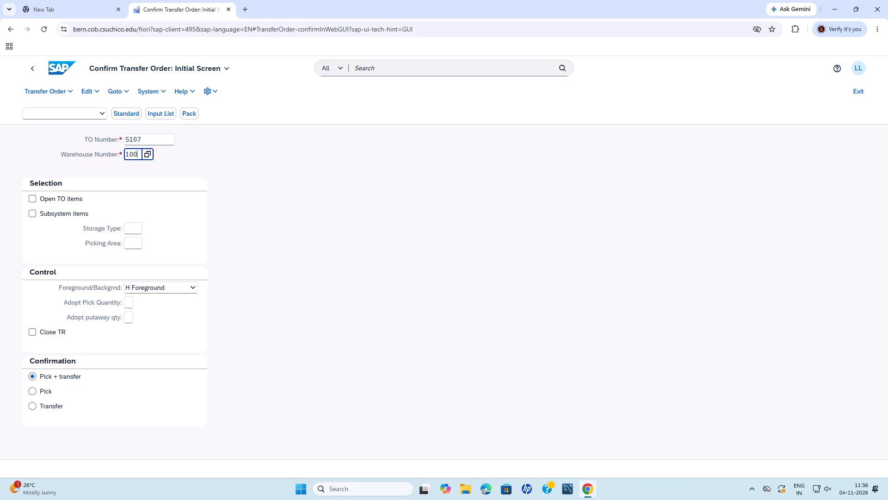
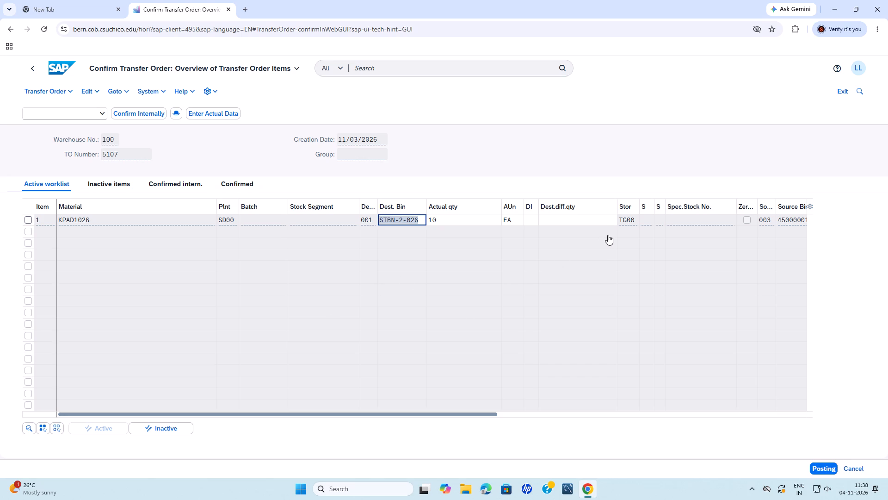
Post the confirmation of the transfer order item for material KPAD1026 with destination bin STBN-2-026 and quantity 10 EA.
left_click(827, 462)
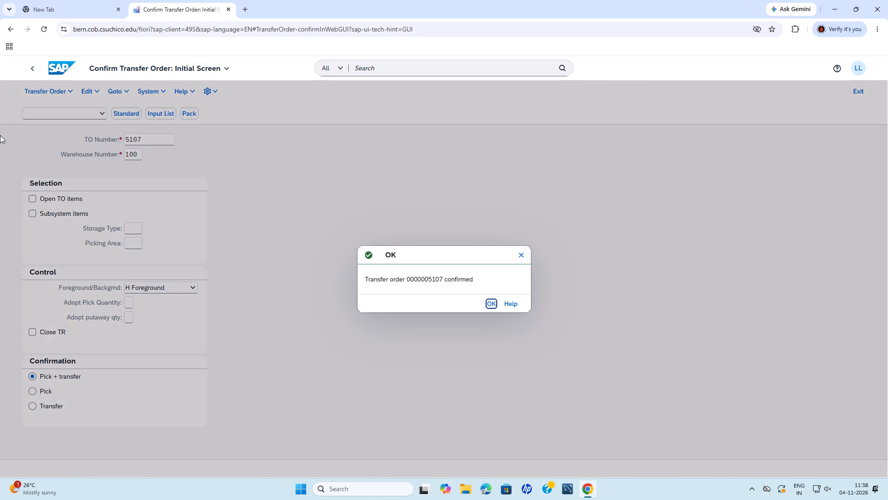
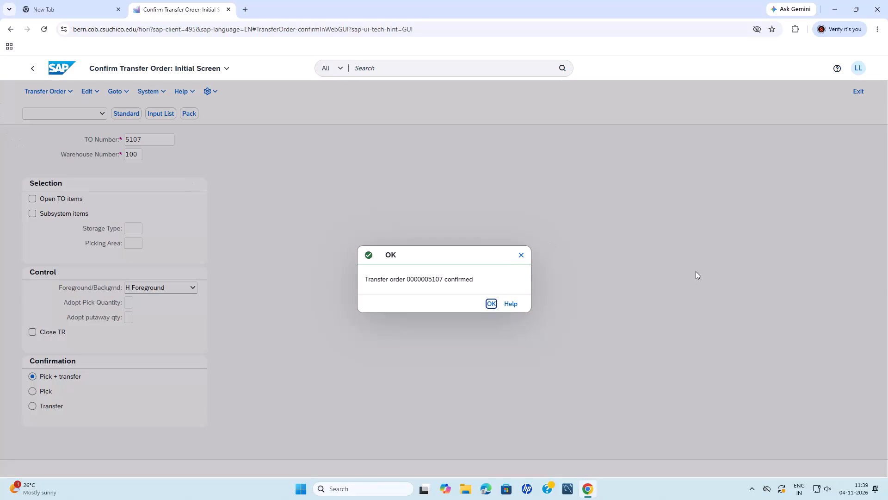
Close the transfer order confirmation message and open Run Bin Status Report from the Warehouse Management page's Warehouse Supervisor section.
left_click(493, 300)
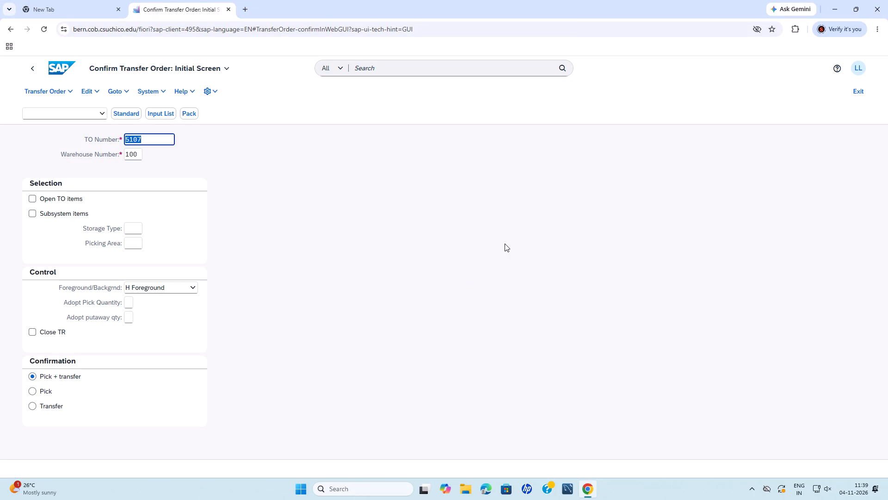
left_click(73, 66)
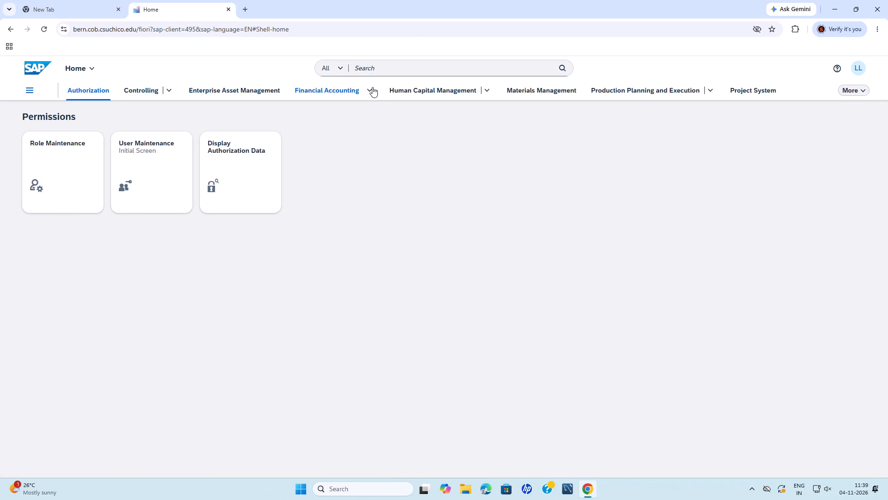
left_click(853, 89)
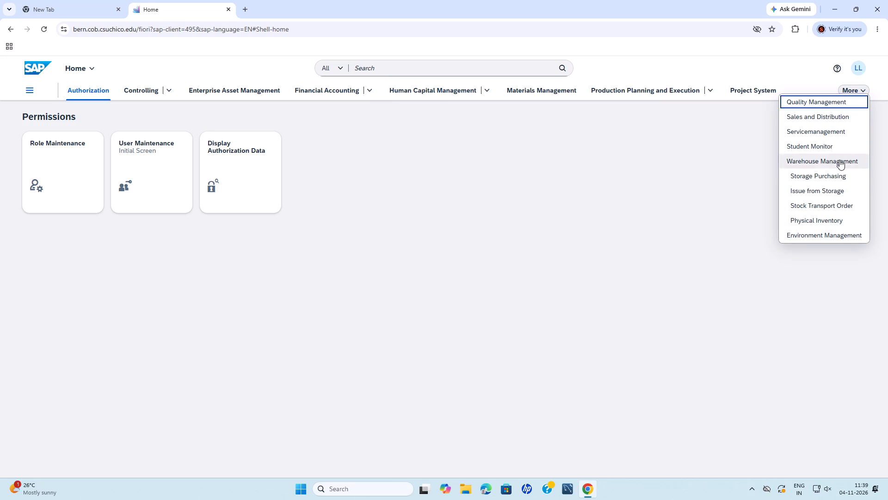
left_click(825, 163)
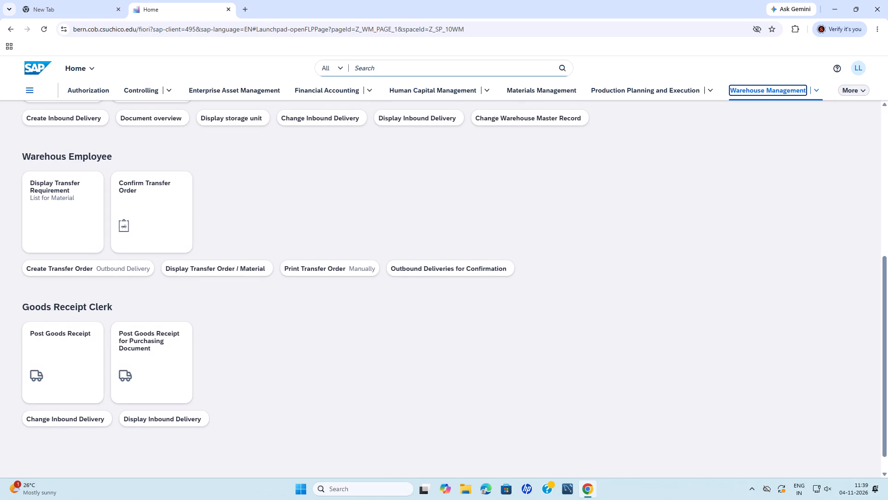
scroll(282, 52, "up", 3)
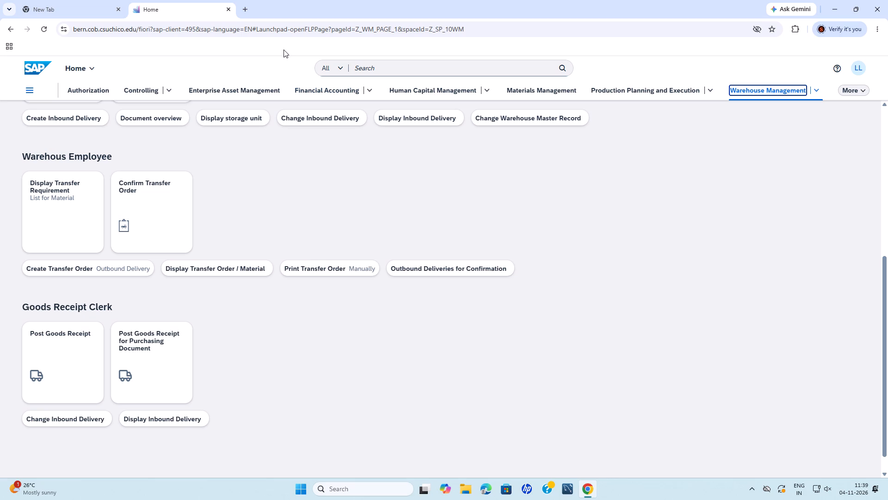
scroll(284, 50, "up", 2)
scroll(284, 49, "down", 4)
scroll(385, 150, "down", 11)
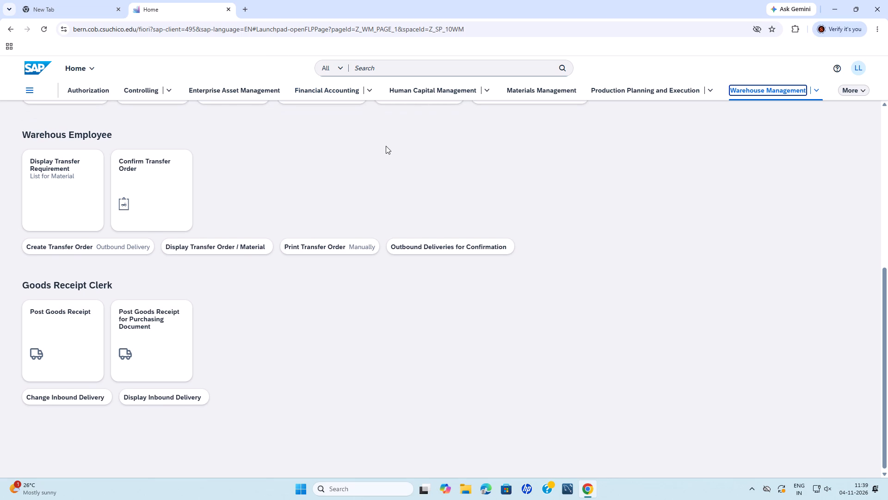
scroll(386, 146, "up", 7)
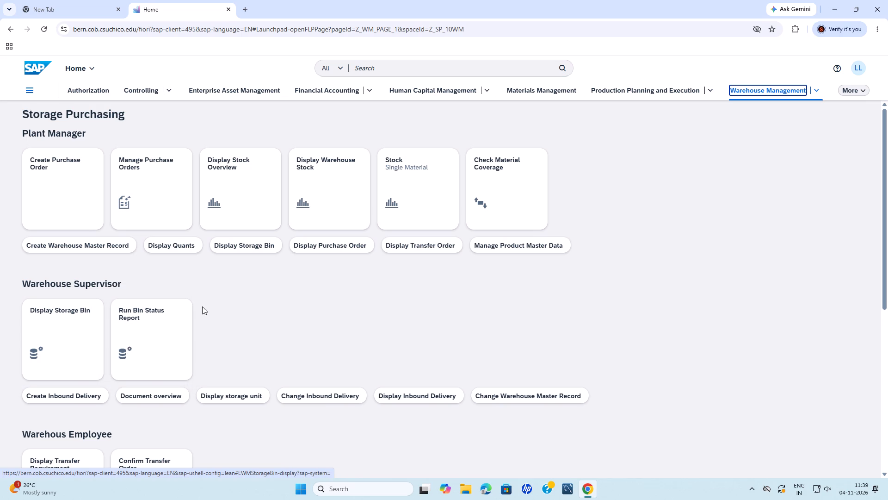
left_click(184, 316)
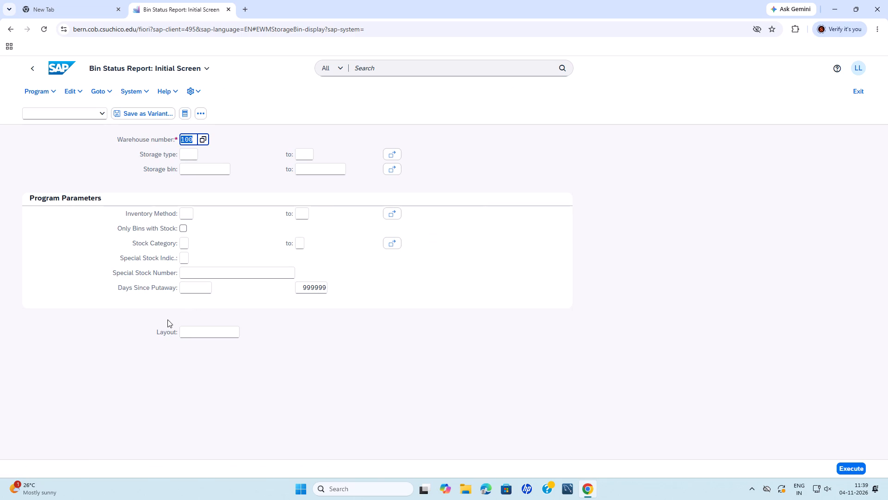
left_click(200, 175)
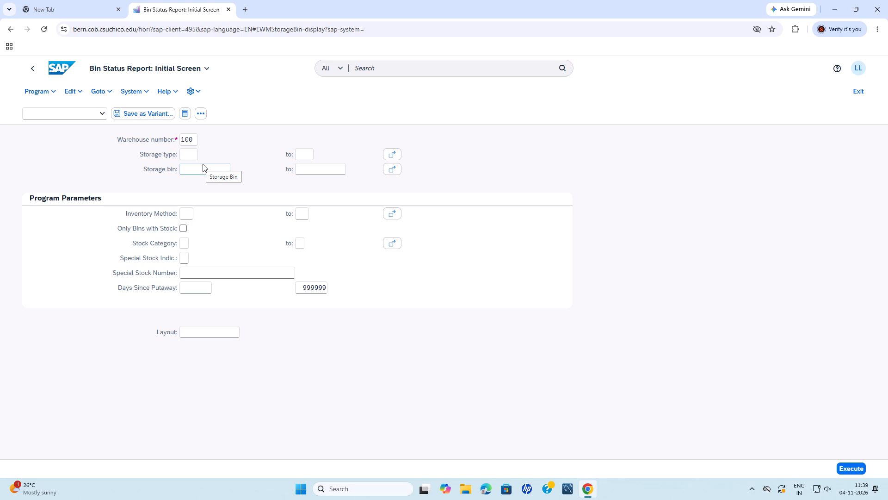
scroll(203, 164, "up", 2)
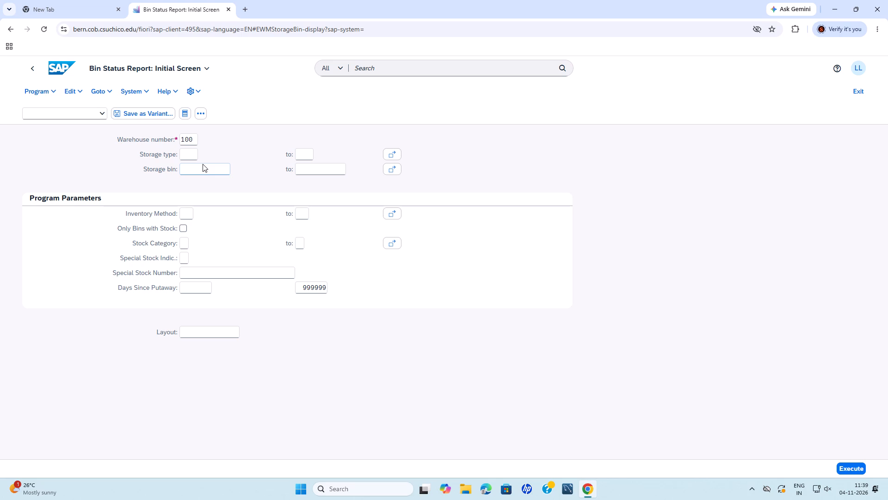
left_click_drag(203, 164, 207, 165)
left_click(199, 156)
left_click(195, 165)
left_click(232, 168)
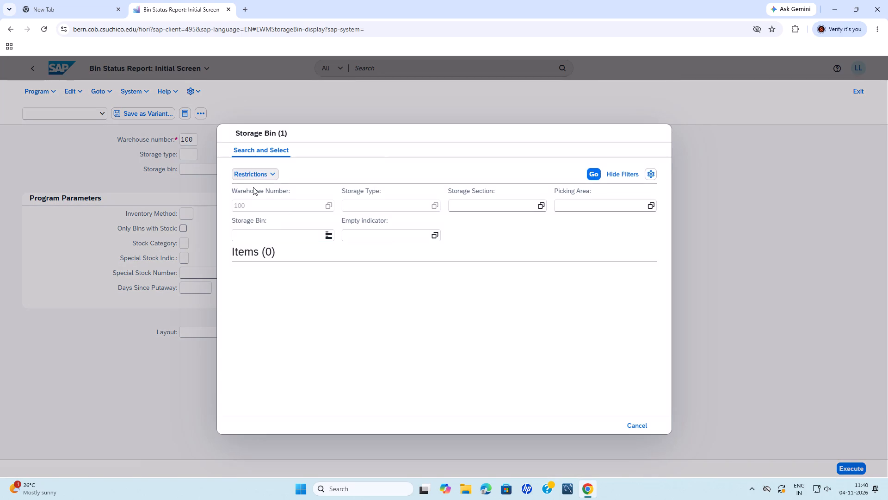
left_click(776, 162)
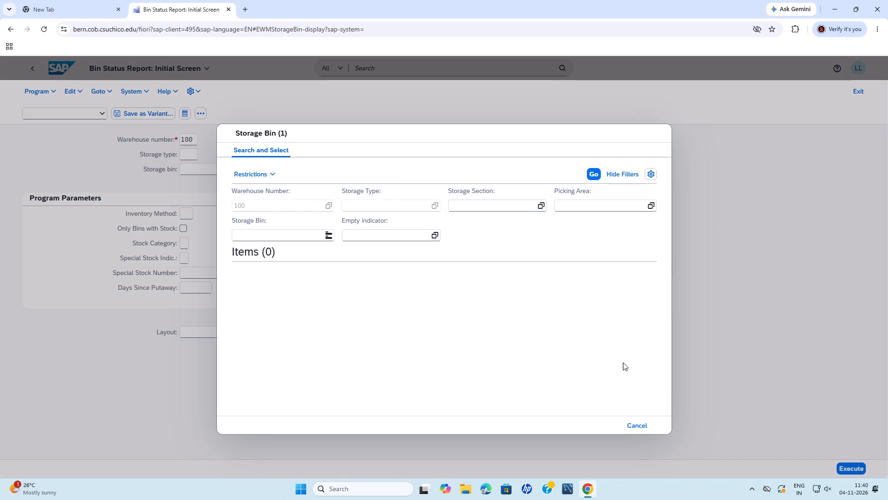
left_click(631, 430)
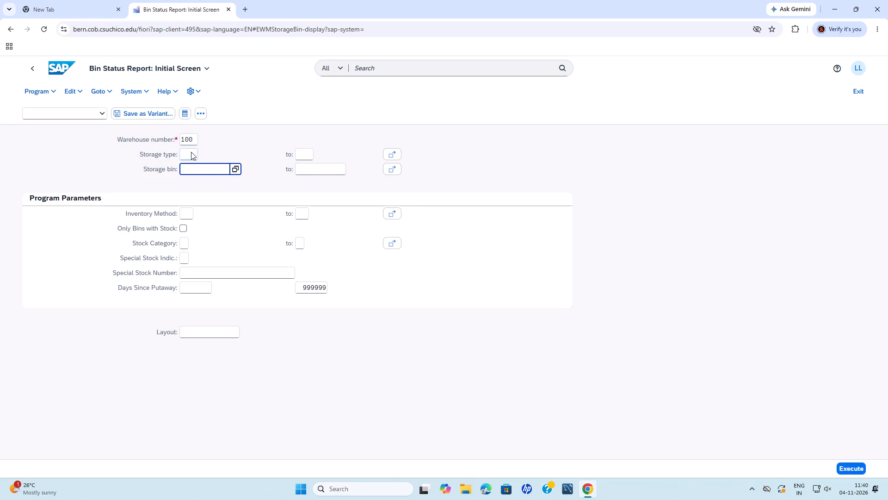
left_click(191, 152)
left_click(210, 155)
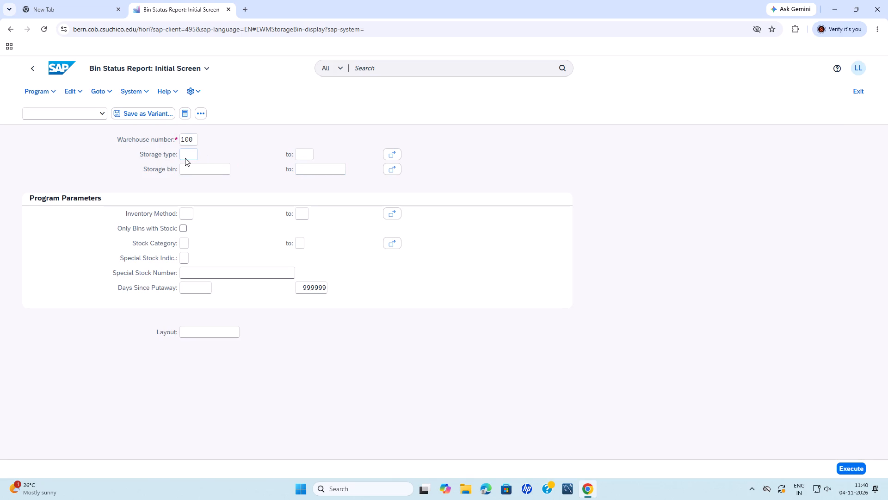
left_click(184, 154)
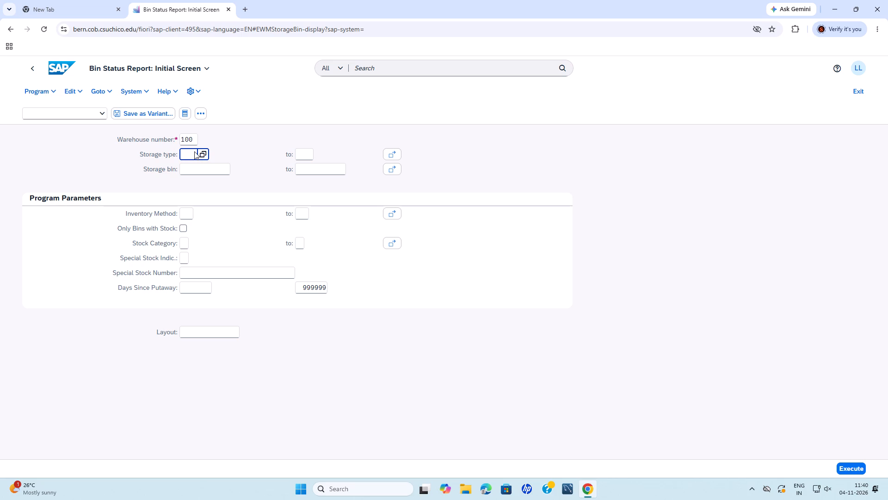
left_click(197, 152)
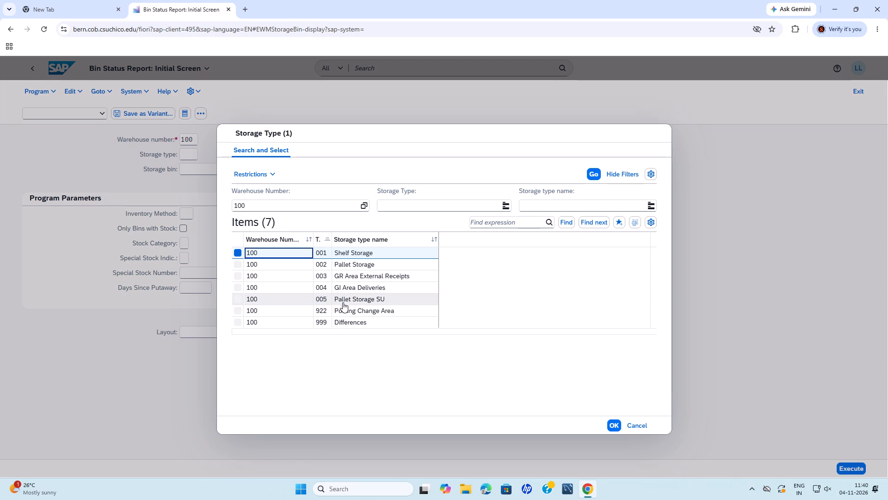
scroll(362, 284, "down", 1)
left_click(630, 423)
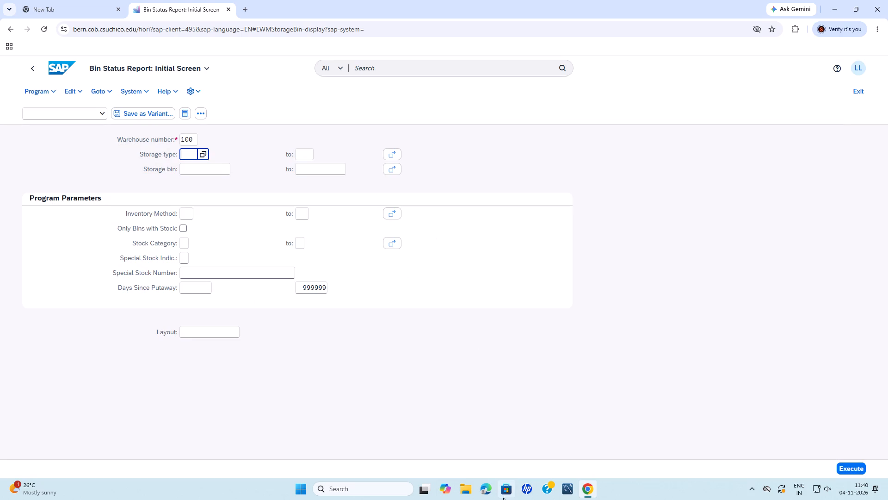